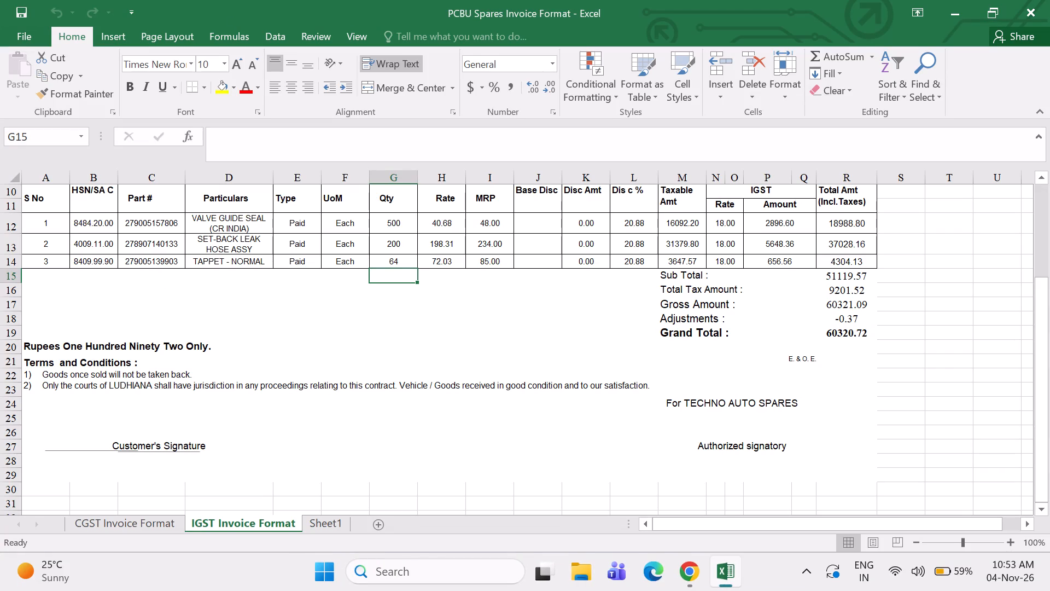
# Inspect the formula in the HSN/SAC cell of the first item row on the IGST invoice sheet.
pyautogui.click(97, 218)
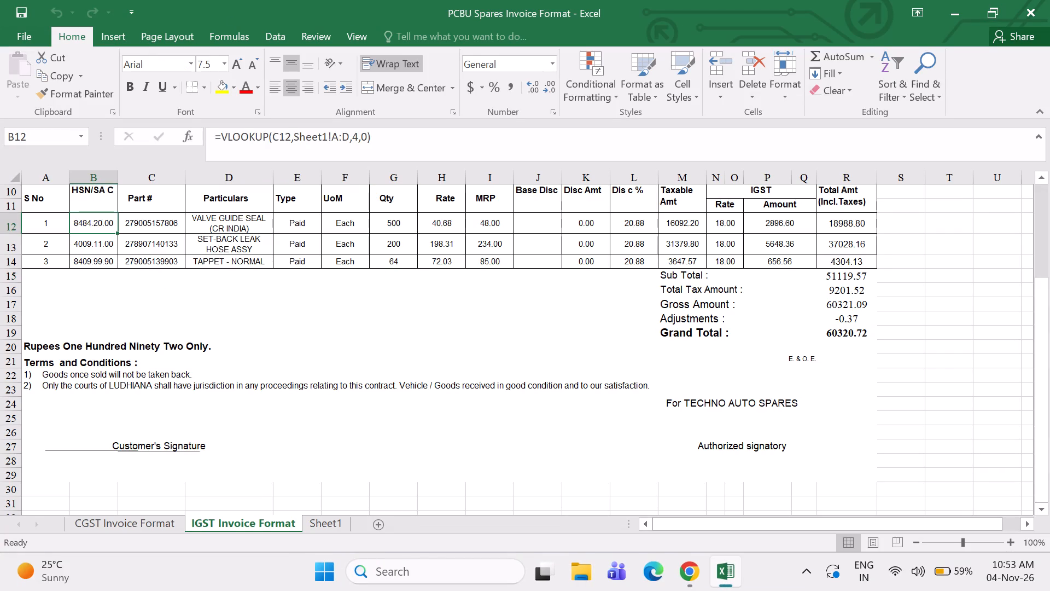
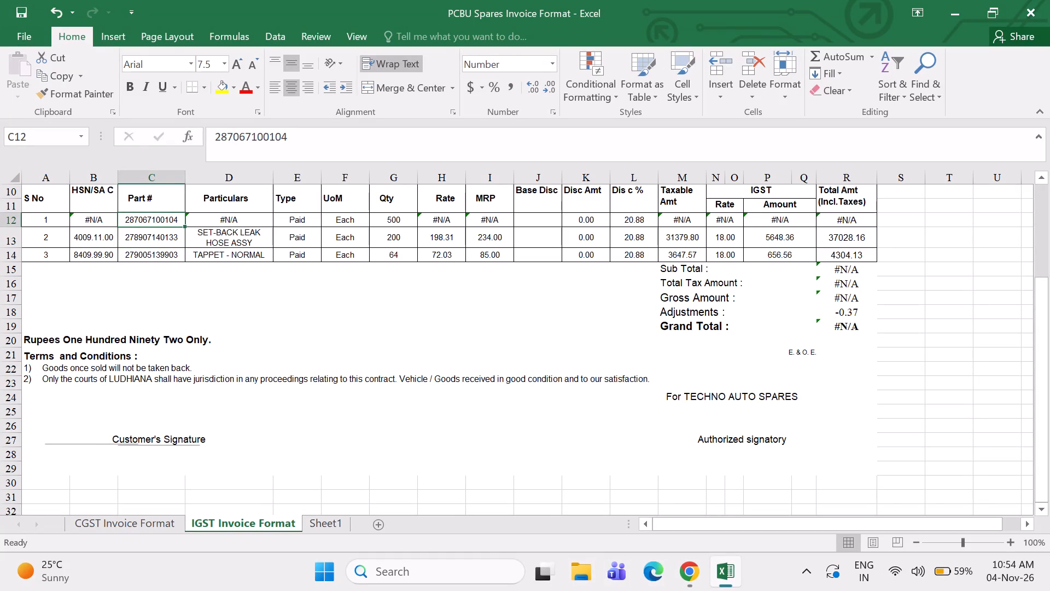
# Look through the parts list on Sheet1, covering part numbers, descriptions, MRP, HSN and GST, for the first invoice item's part number.
pyautogui.click(322, 530)
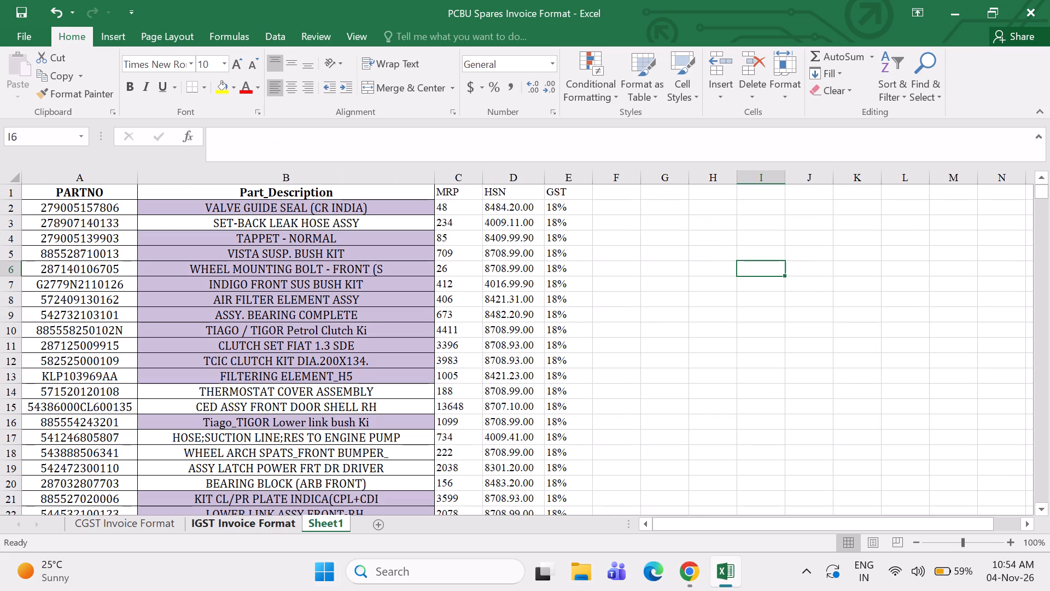
pyautogui.moveTo(1041, 190); pyautogui.dragTo(1049, 311)
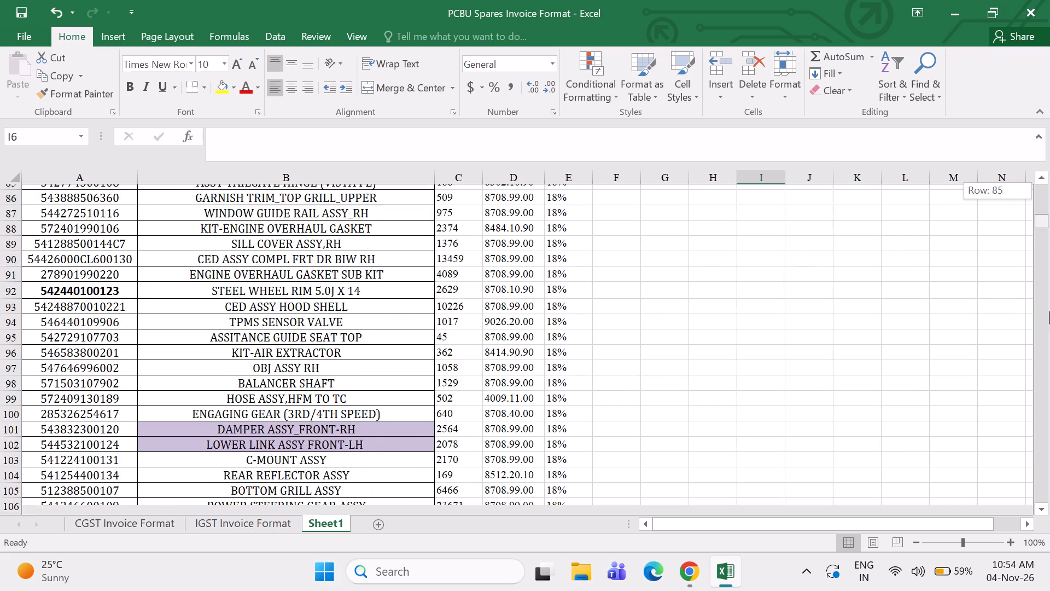
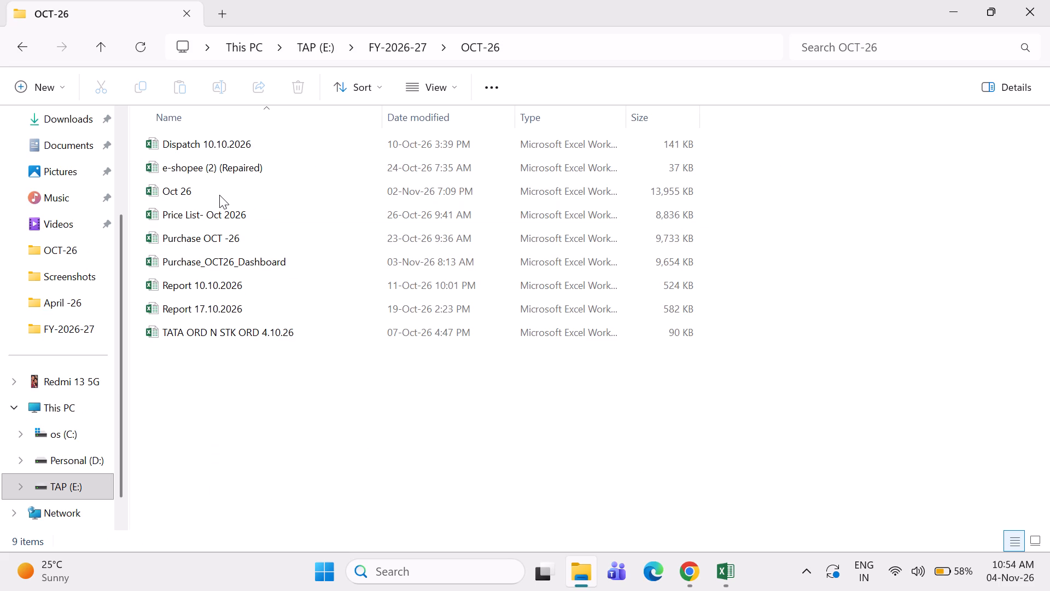
# Open the Price List- Oct 2026 workbook from the OCT-26 folder.
pyautogui.doubleClick(219, 217)
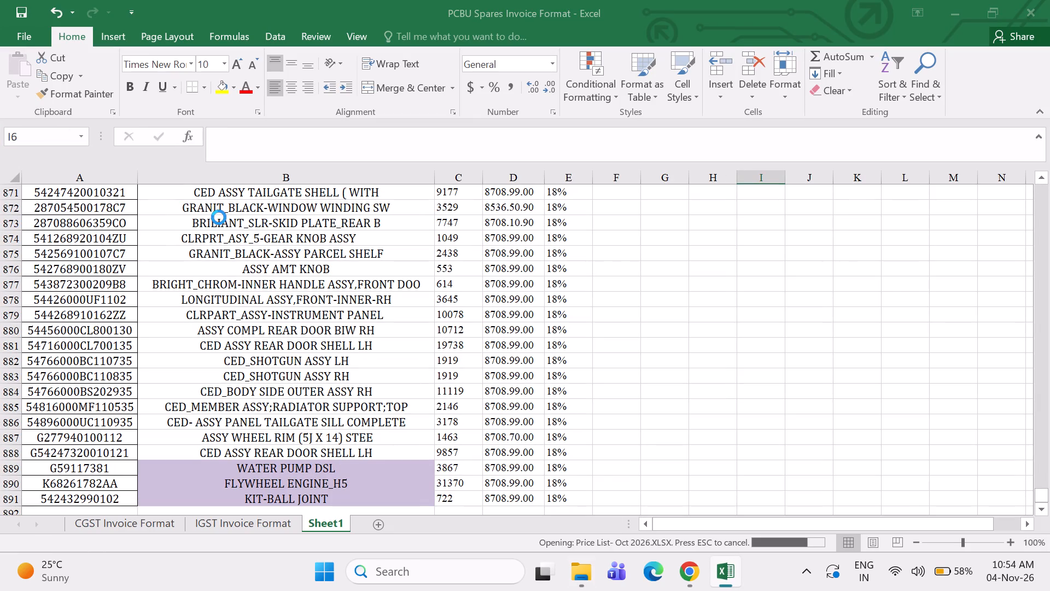
pyautogui.click(739, 326)
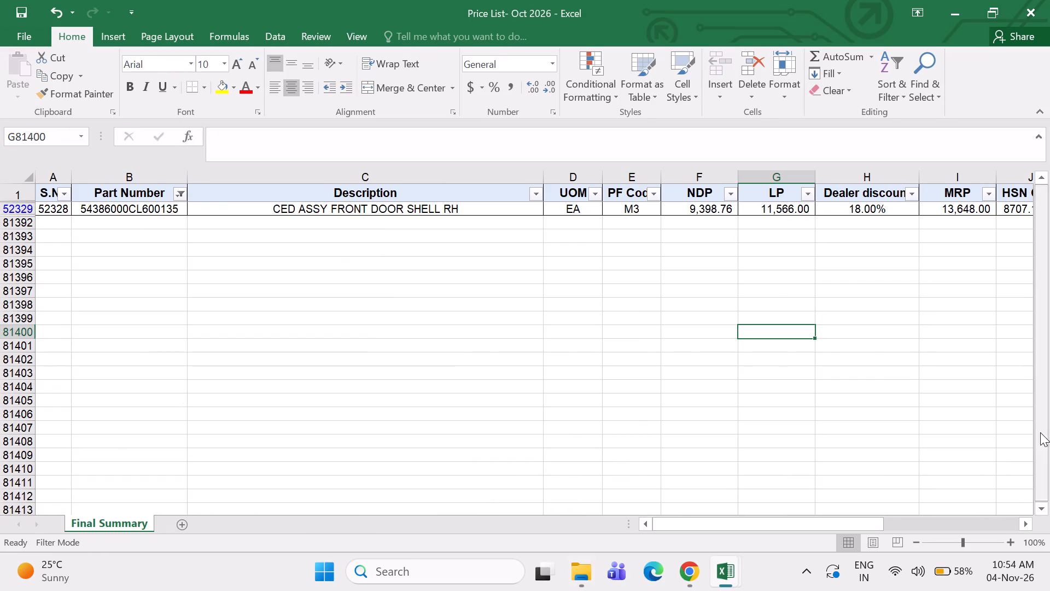
# Turn off the filter on the header row of the Final Summary sheet so that all parts are listed.
pyautogui.click(13, 188)
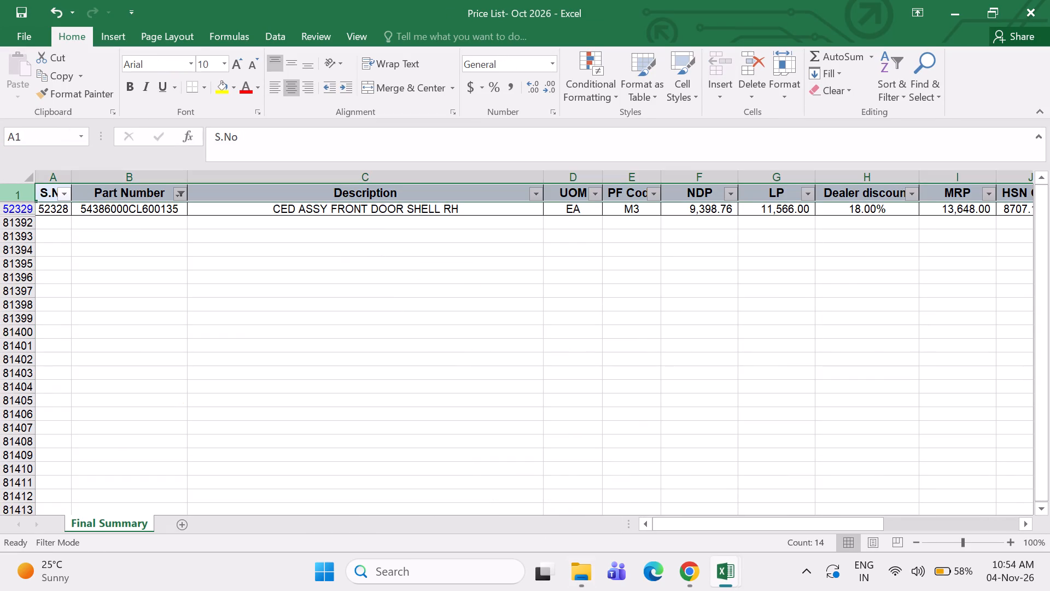
pyautogui.click(883, 97)
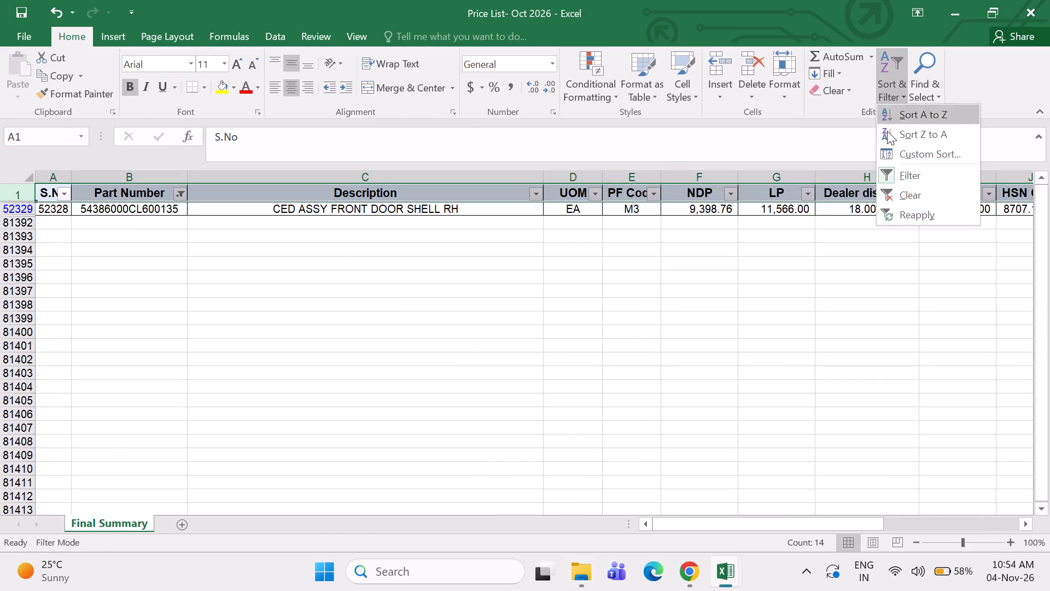
pyautogui.click(895, 179)
pyautogui.click(806, 282)
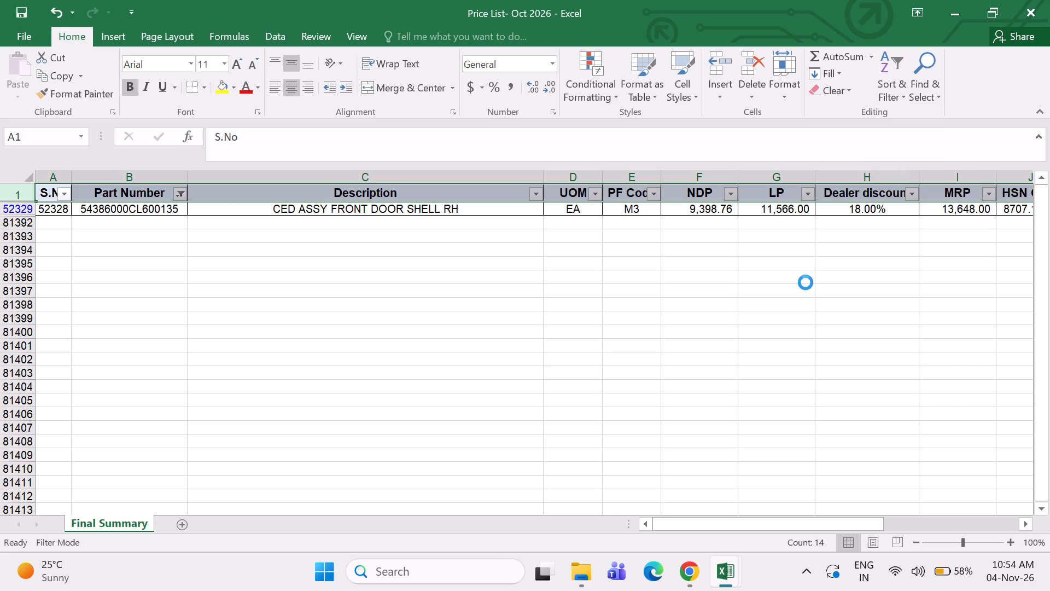
# Switch back to the PCBU Spares Invoice Format workbook.
pyautogui.click(730, 576)
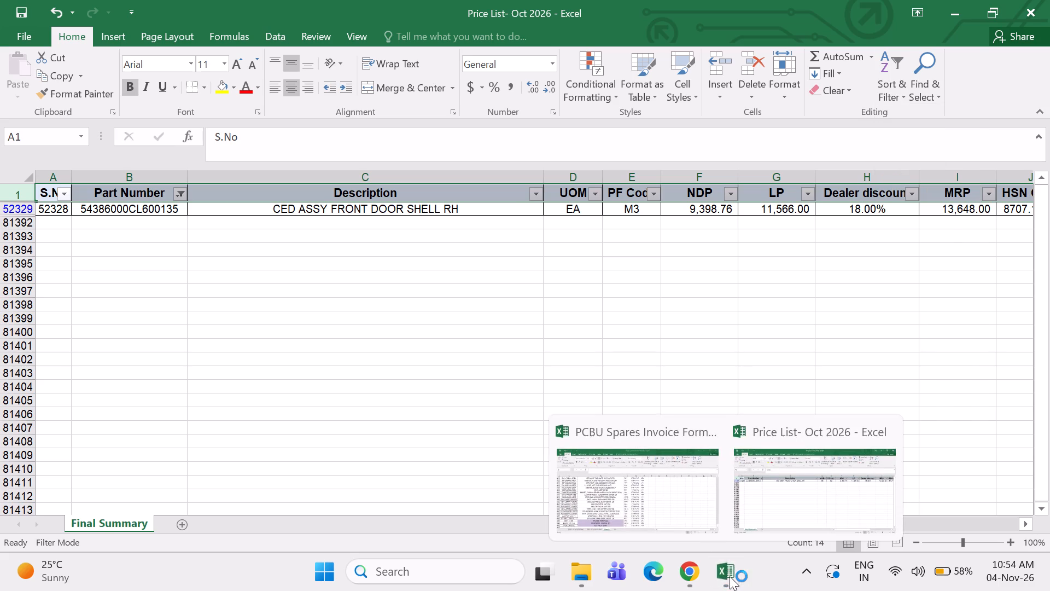
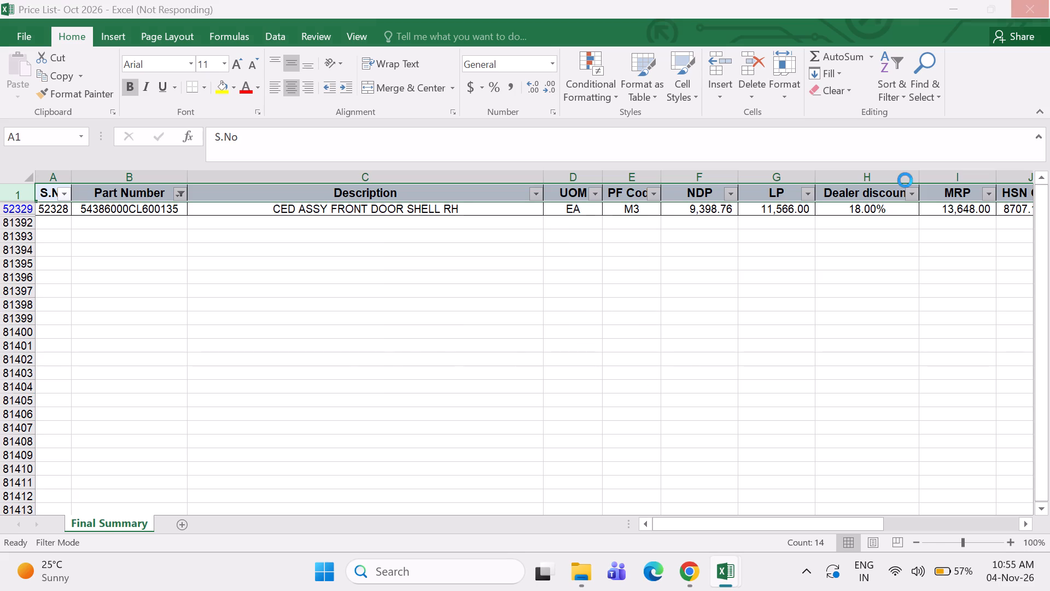
# Close the unresponsive Excel program and cancel its information recovery.
pyautogui.click(448, 342)
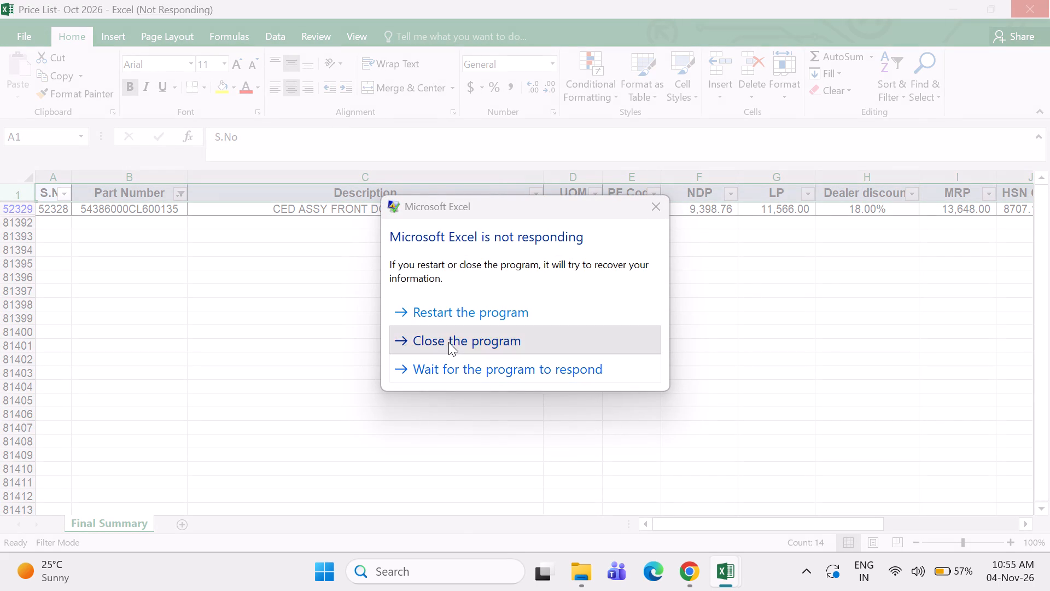
pyautogui.click(624, 316)
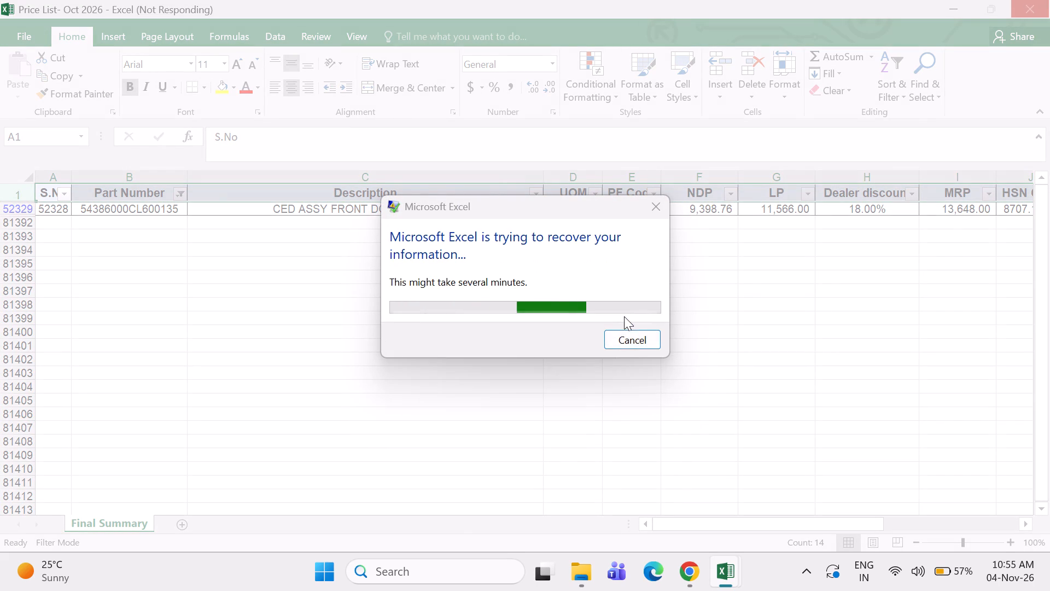
pyautogui.click(631, 340)
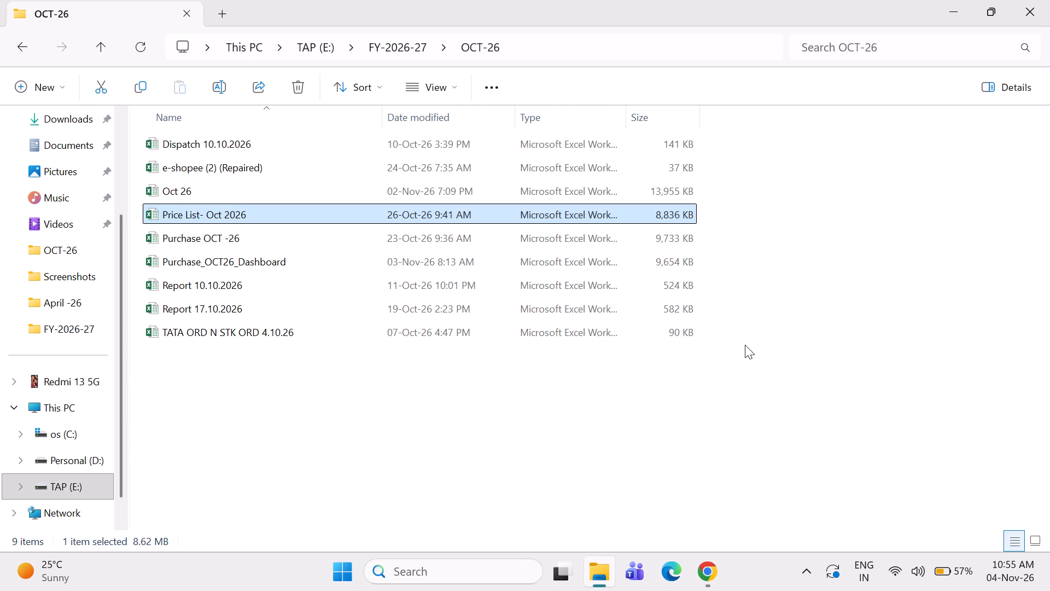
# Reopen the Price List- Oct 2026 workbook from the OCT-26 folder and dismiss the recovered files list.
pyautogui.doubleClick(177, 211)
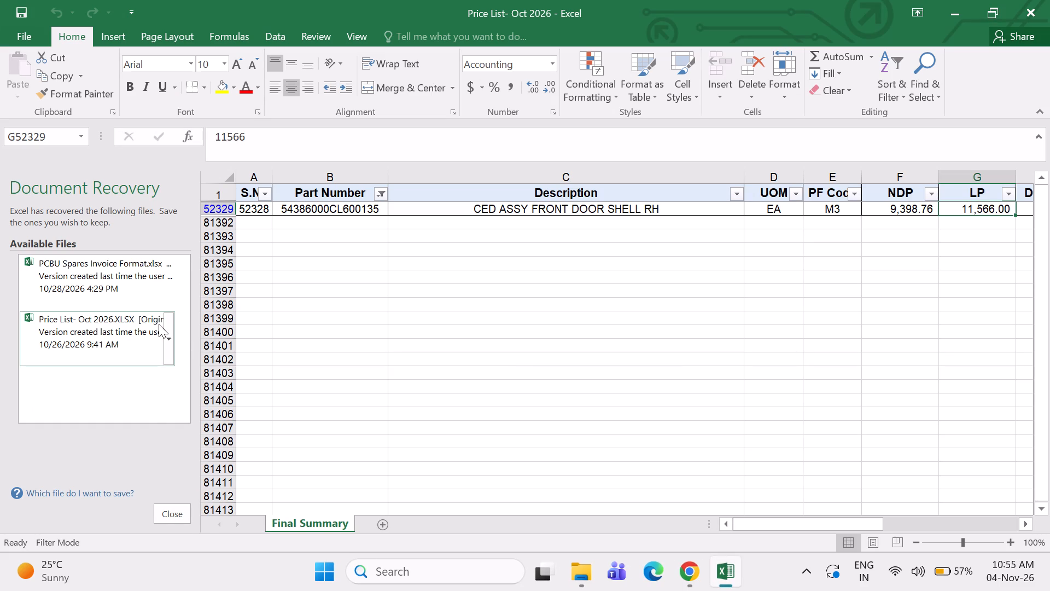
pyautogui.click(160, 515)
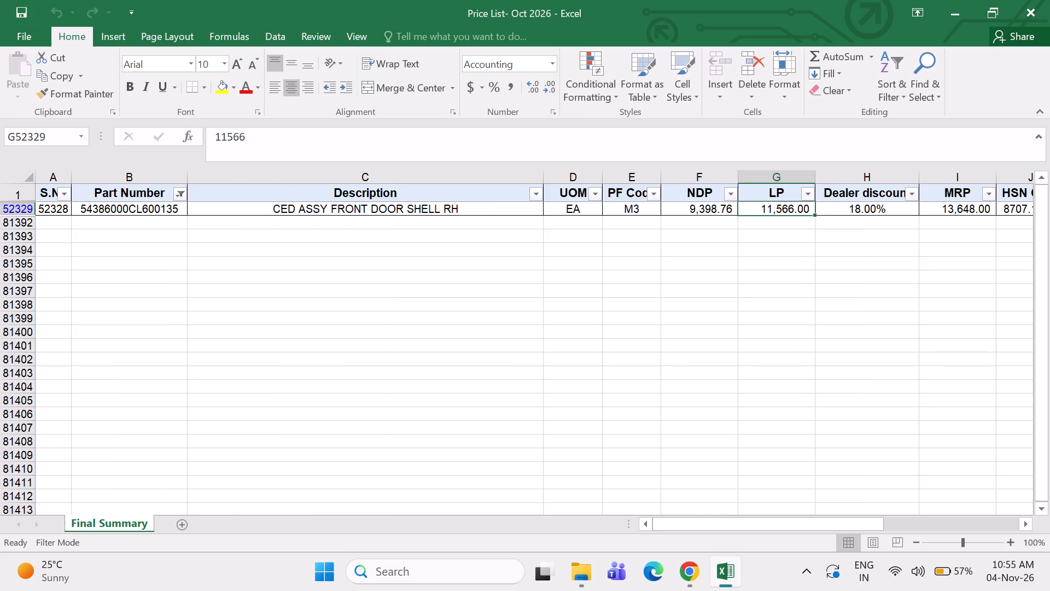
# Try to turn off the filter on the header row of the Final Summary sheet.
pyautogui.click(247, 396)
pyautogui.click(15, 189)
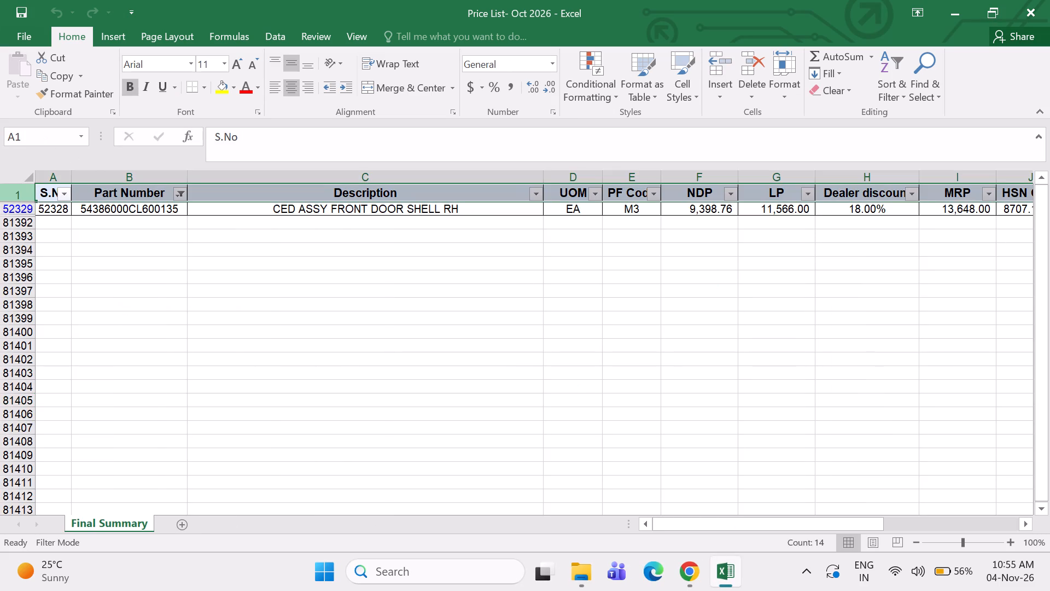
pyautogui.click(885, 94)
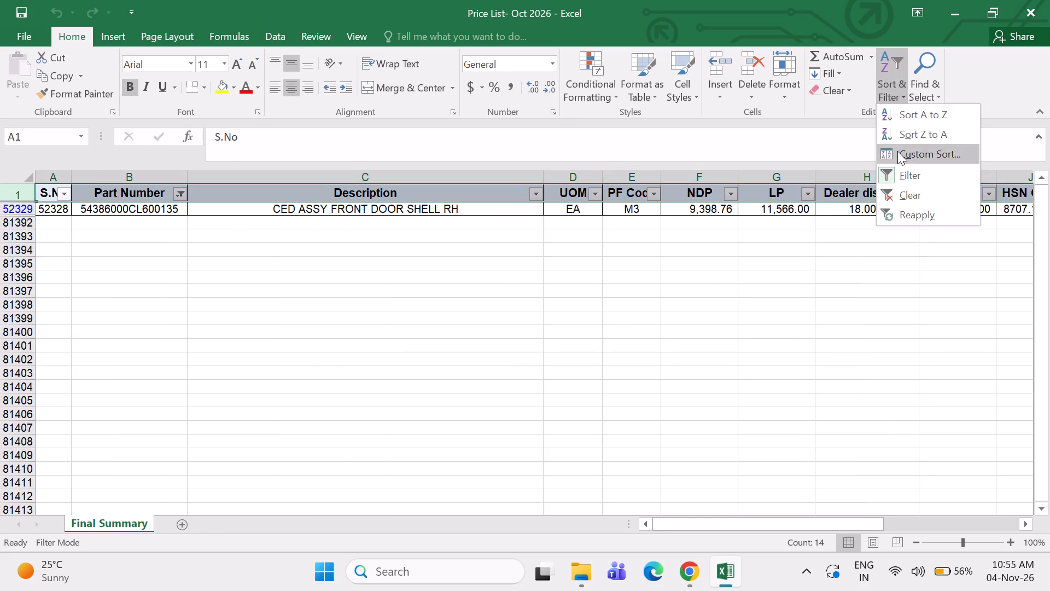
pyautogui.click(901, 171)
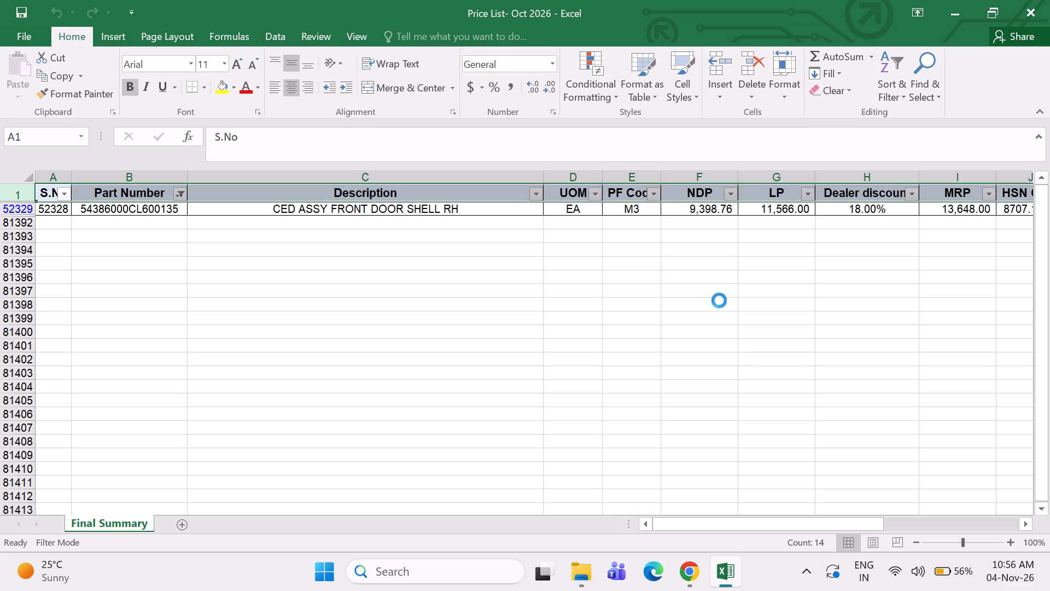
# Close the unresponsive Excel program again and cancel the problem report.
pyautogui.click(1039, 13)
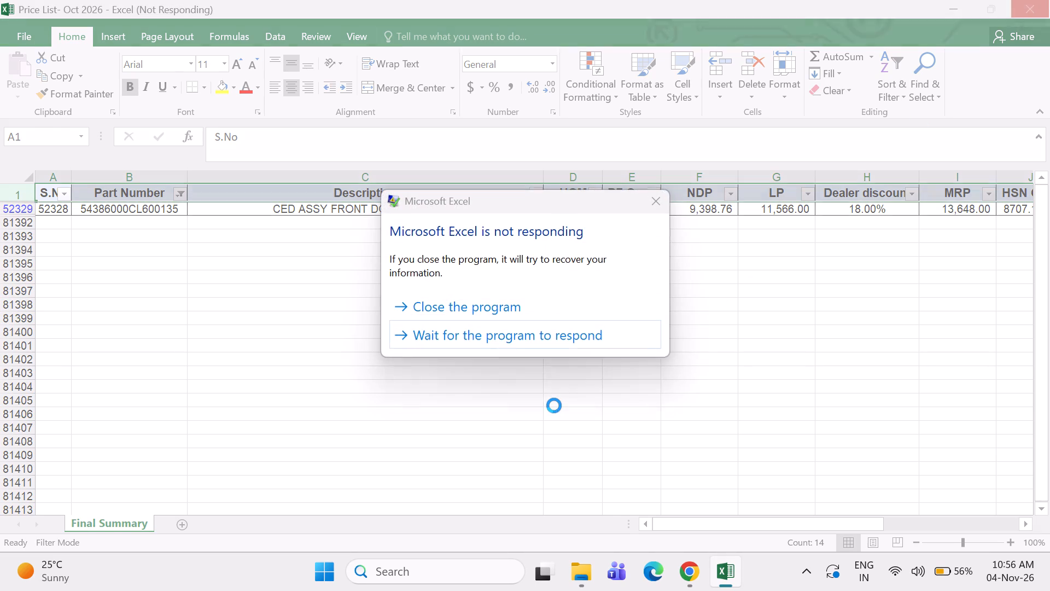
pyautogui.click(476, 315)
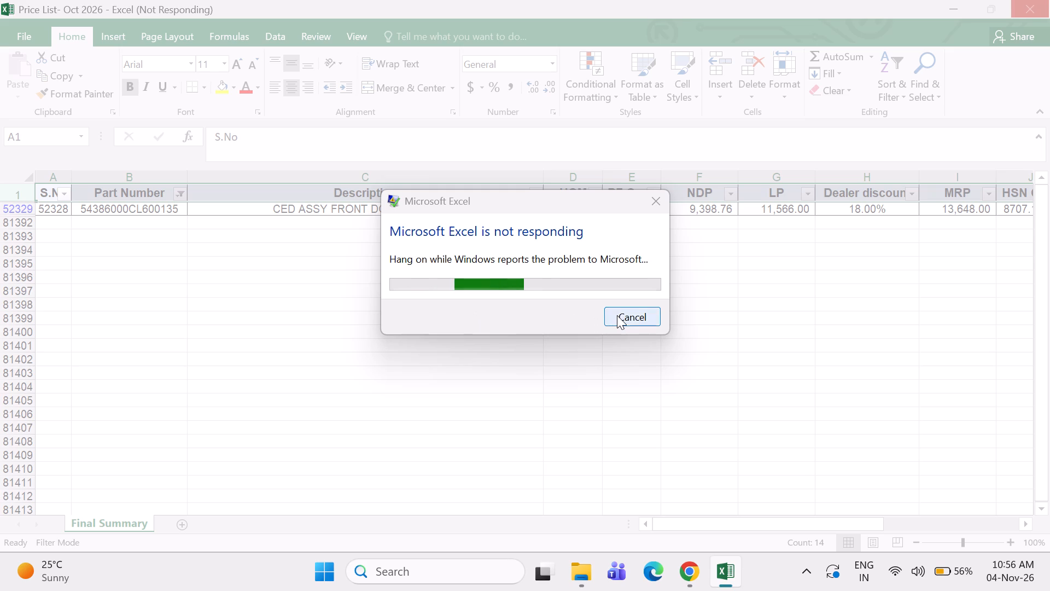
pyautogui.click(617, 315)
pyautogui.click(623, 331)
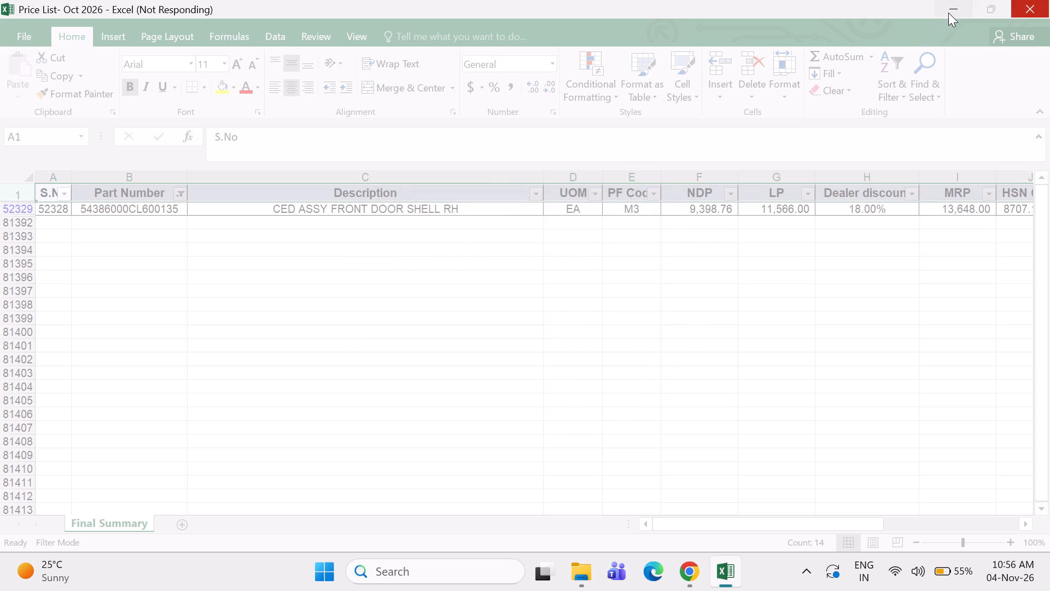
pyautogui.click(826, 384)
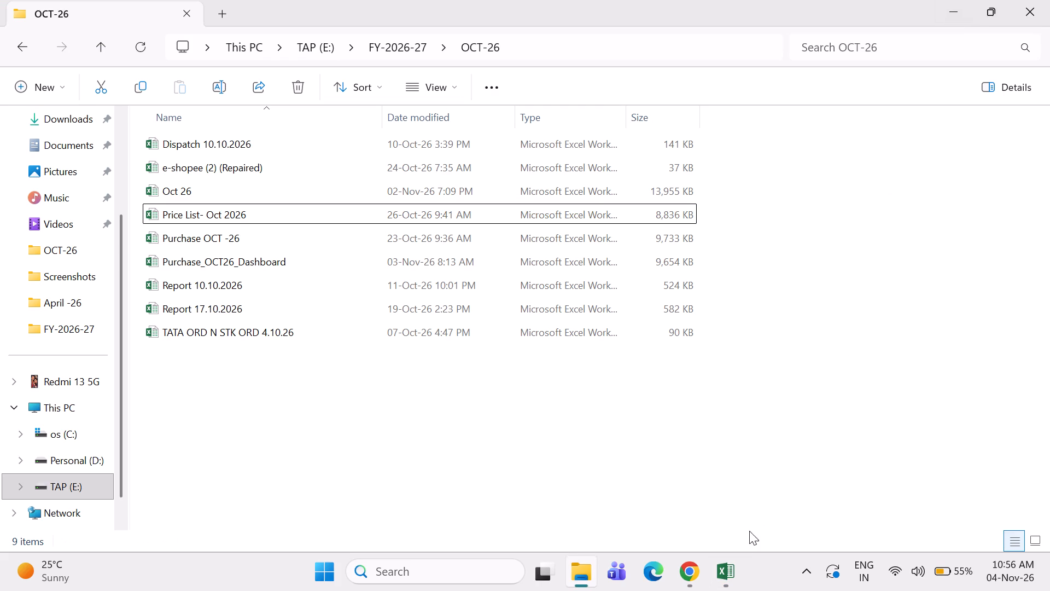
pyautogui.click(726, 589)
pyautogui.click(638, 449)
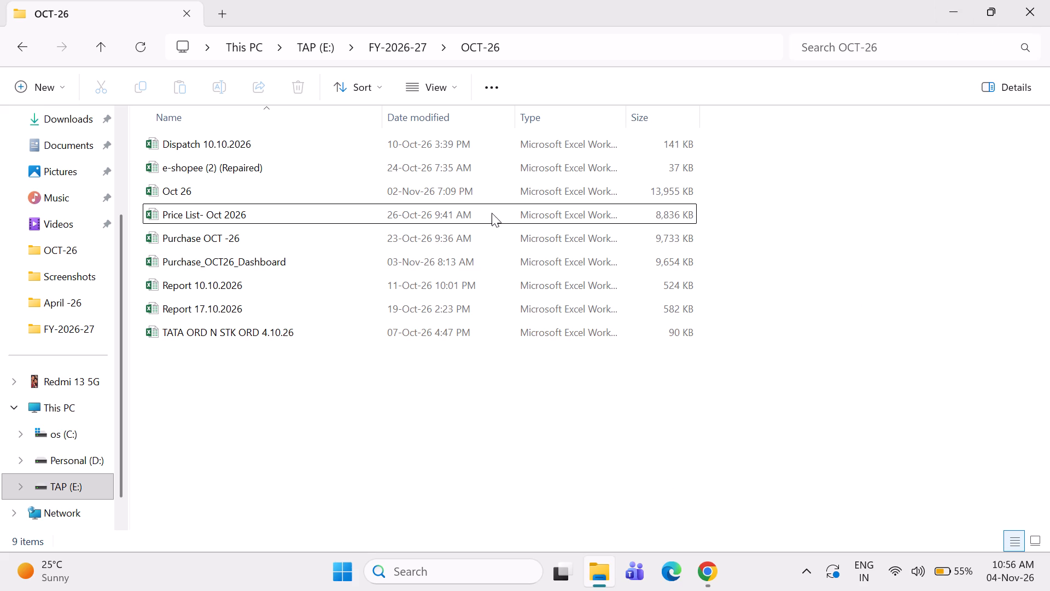
# Open the Price List Sept 2026 workbook from the SEP-26 folder and dismiss the recovered files list.
pyautogui.click(402, 40)
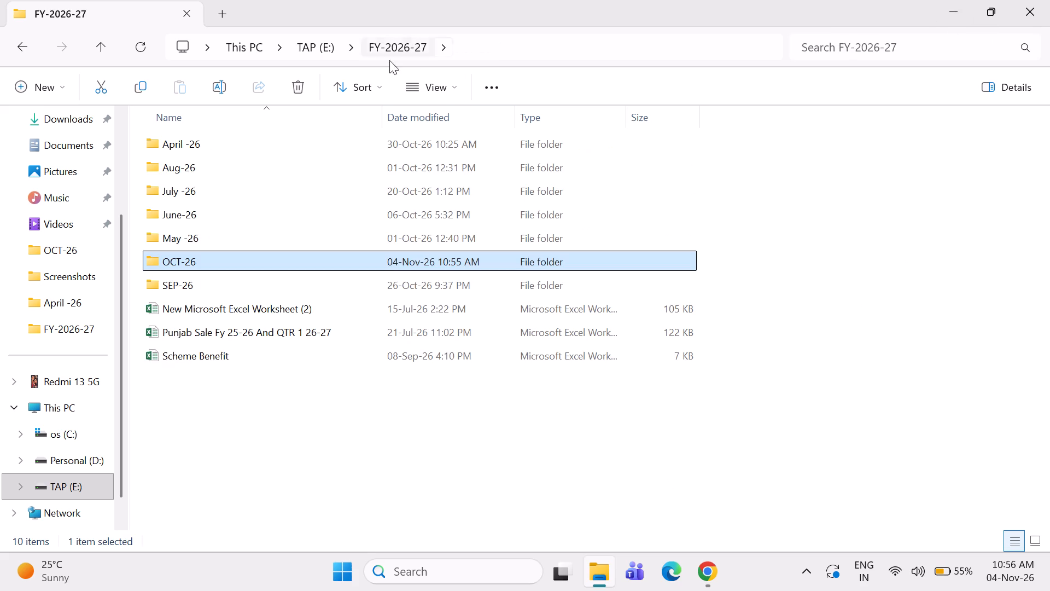
pyautogui.doubleClick(184, 287)
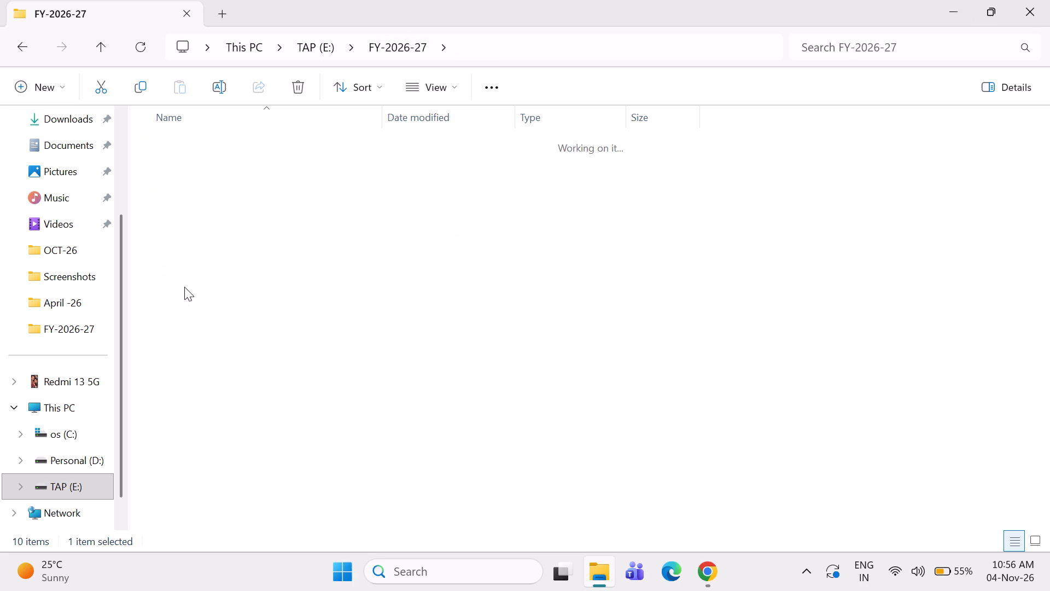
pyautogui.doubleClick(199, 208)
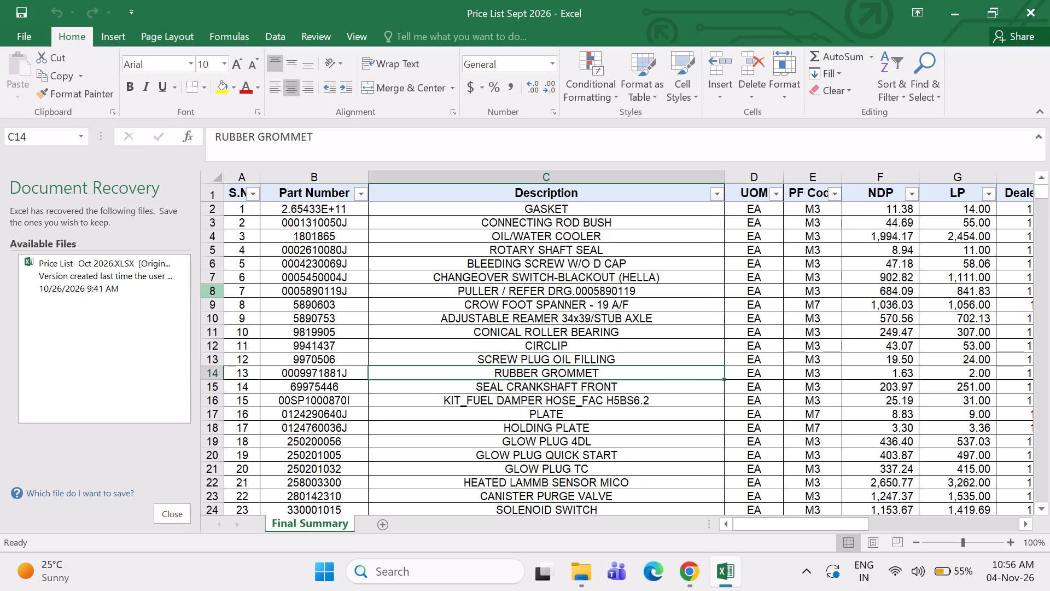
pyautogui.click(165, 522)
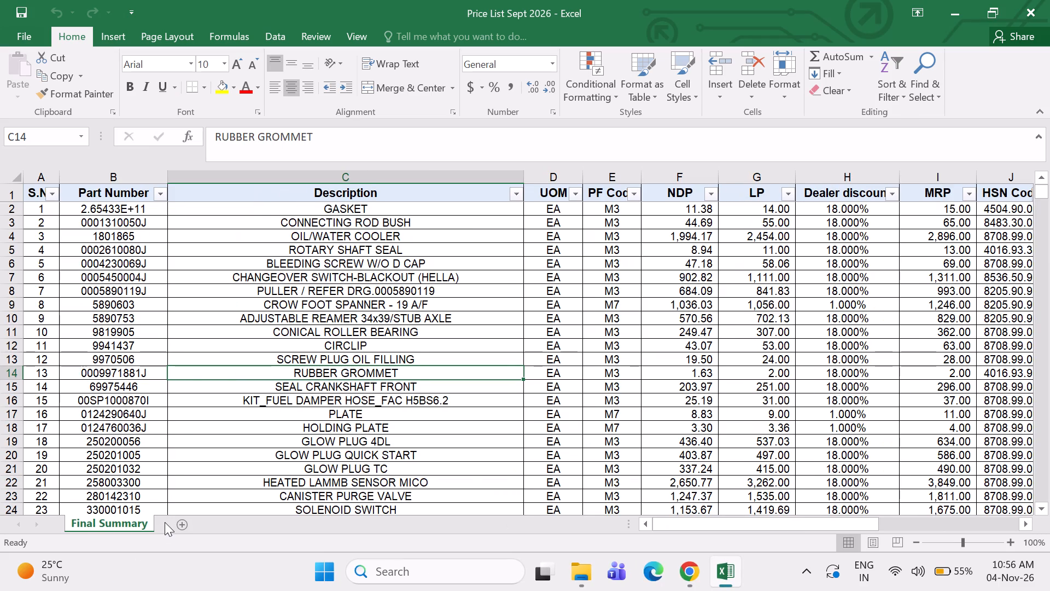
# Copy the whole Part Number column of the price list over column A of Sheet1 in the desktop workbook PCBU Spares Invoice Format.
pyautogui.click(264, 441)
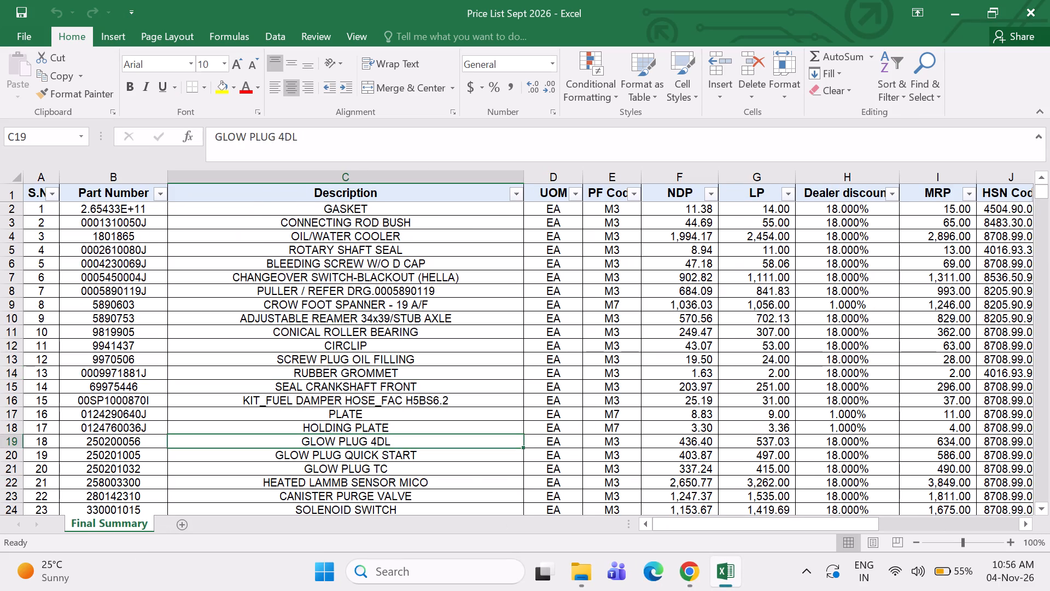
pyautogui.click(104, 174)
pyautogui.hotkey('ctrl', 'c')
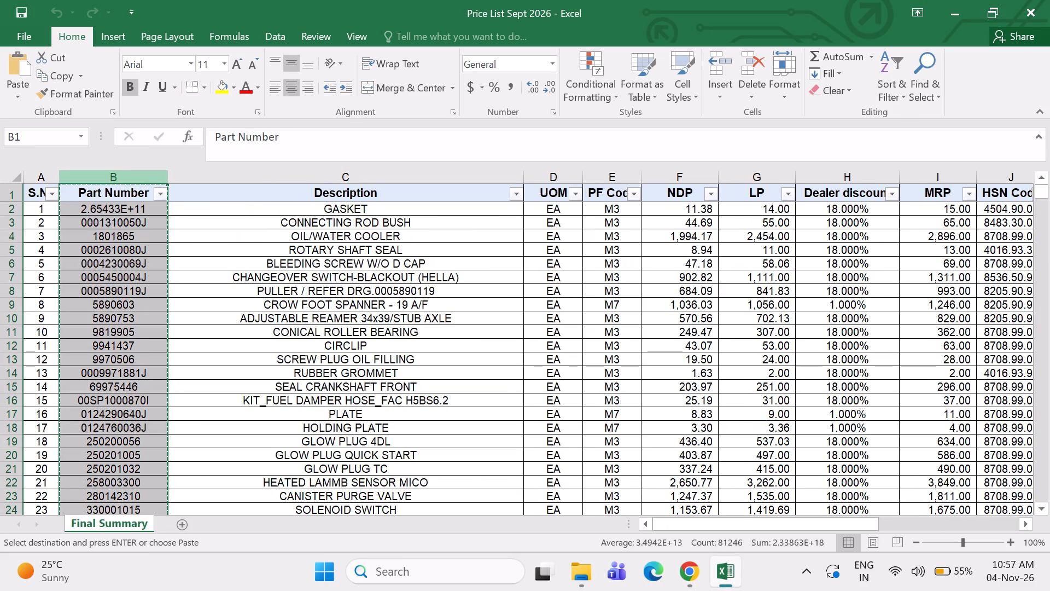
pyautogui.click(950, 7)
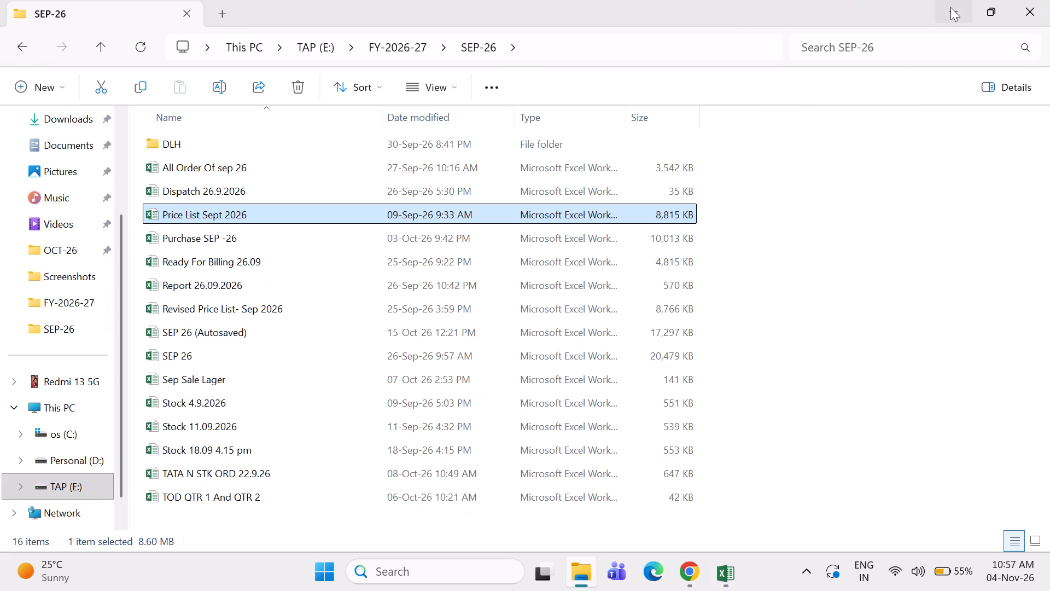
pyautogui.click(950, 7)
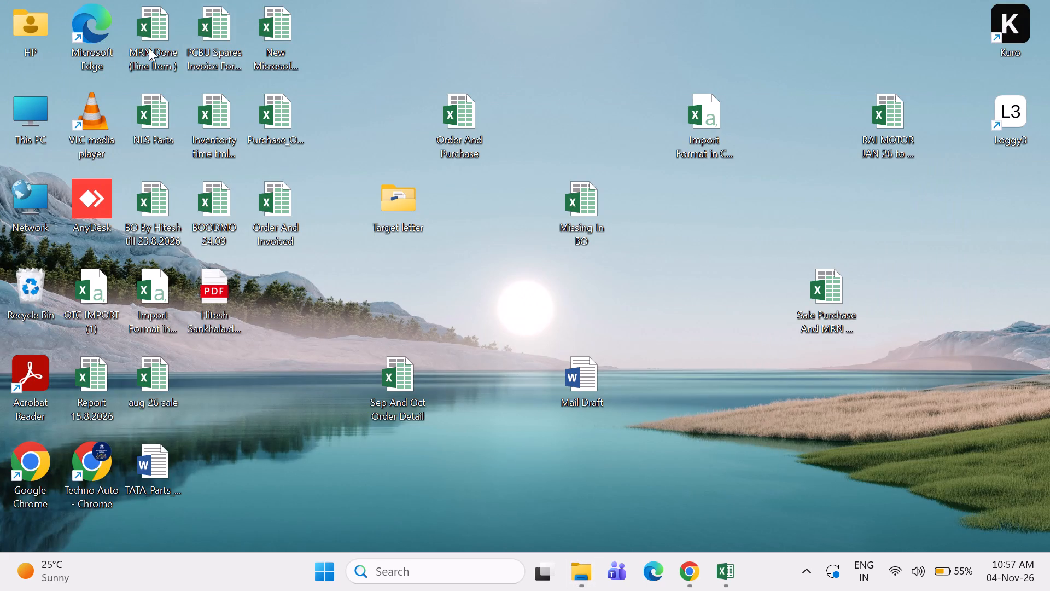
pyautogui.doubleClick(212, 36)
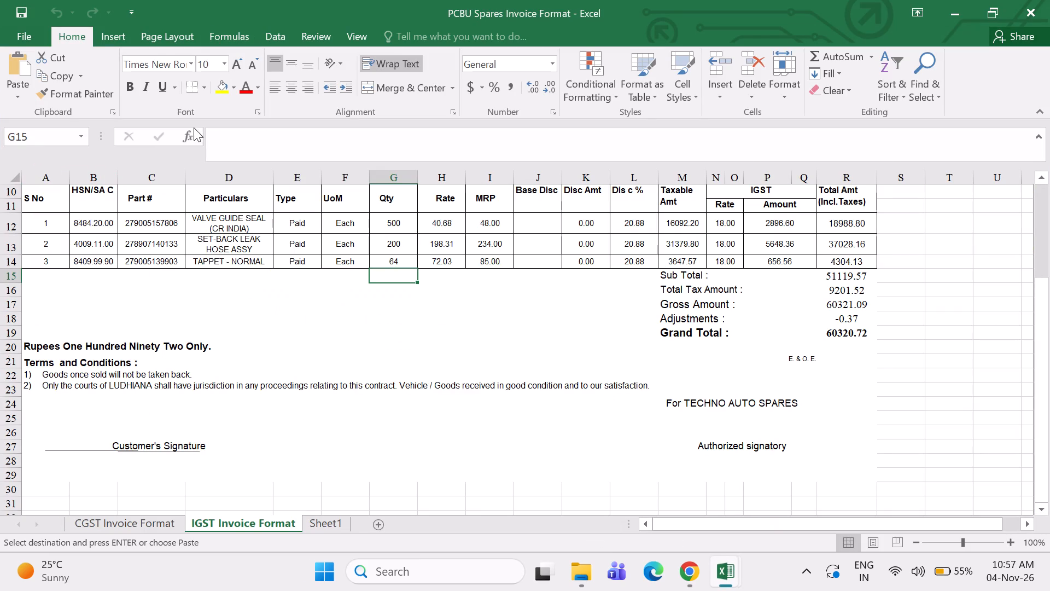
pyautogui.click(324, 523)
pyautogui.click(86, 178)
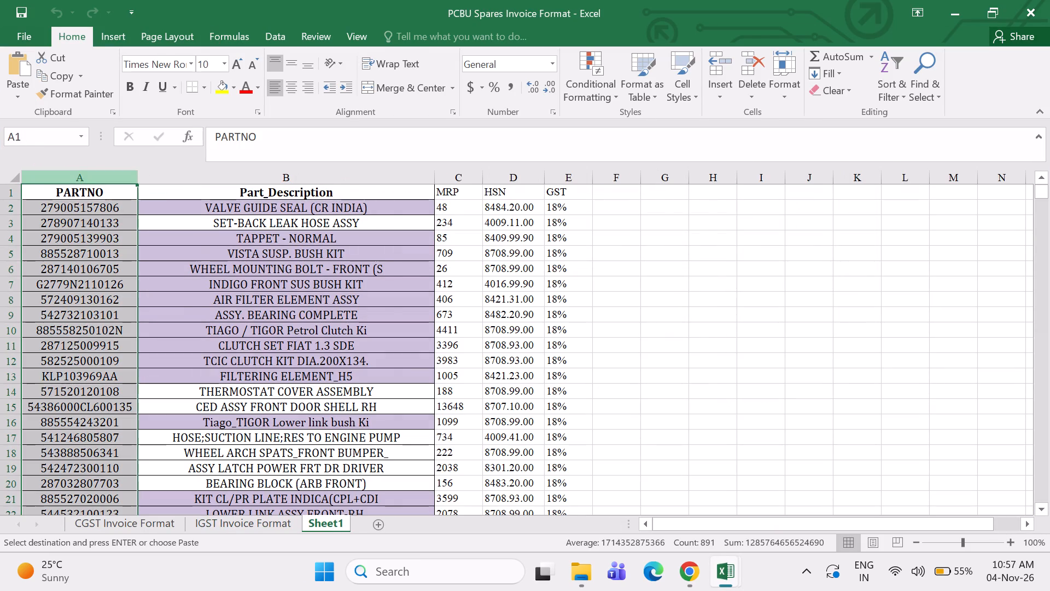
pyautogui.hotkey('ctrl', 'v')
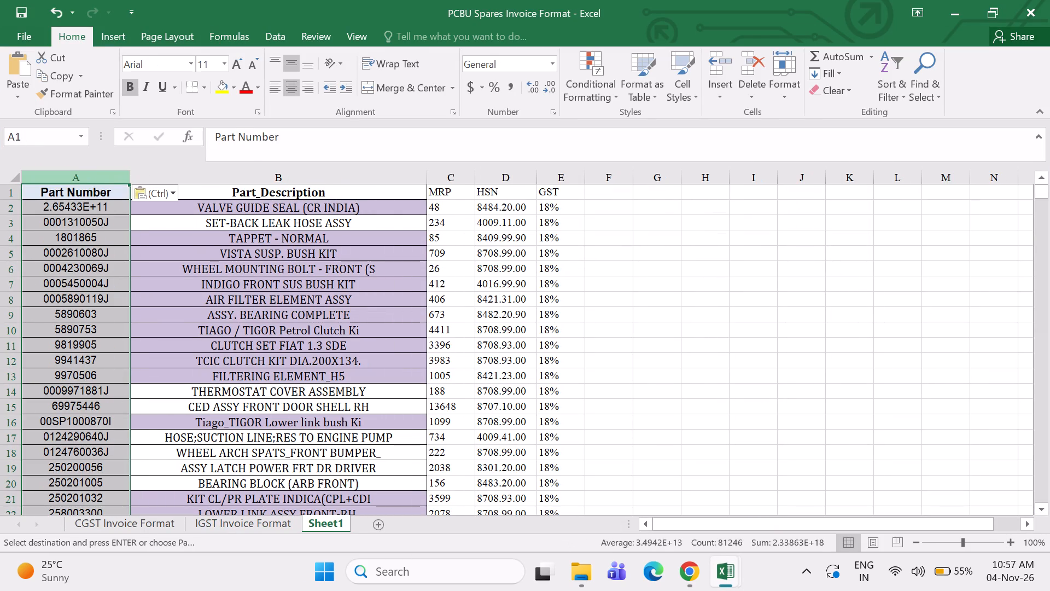
# Format the Part Number column of Sheet1 as Number with no decimal places.
pyautogui.click(86, 178)
pyautogui.click(555, 61)
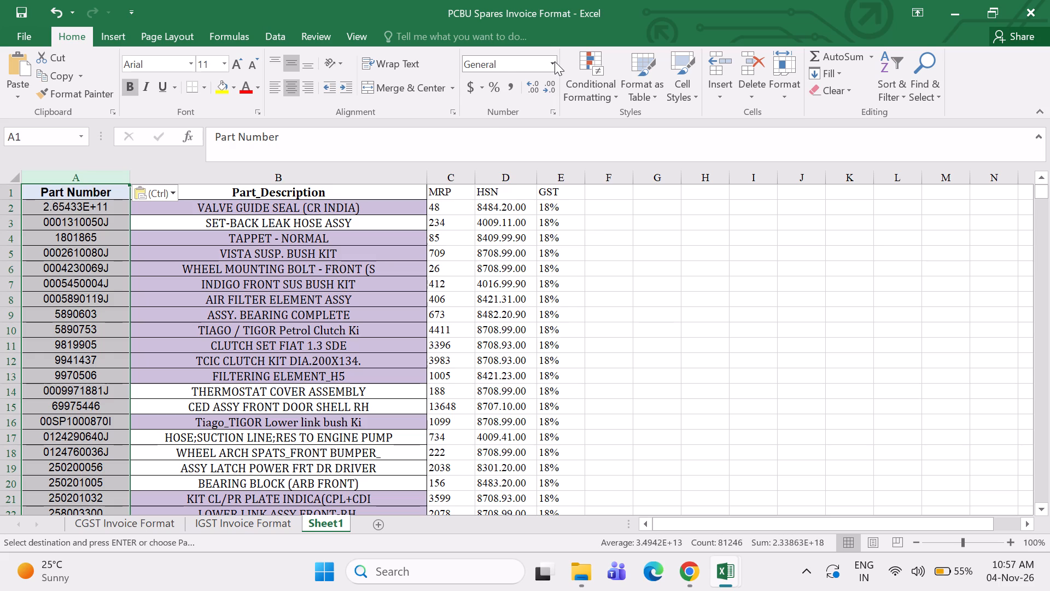
pyautogui.click(539, 114)
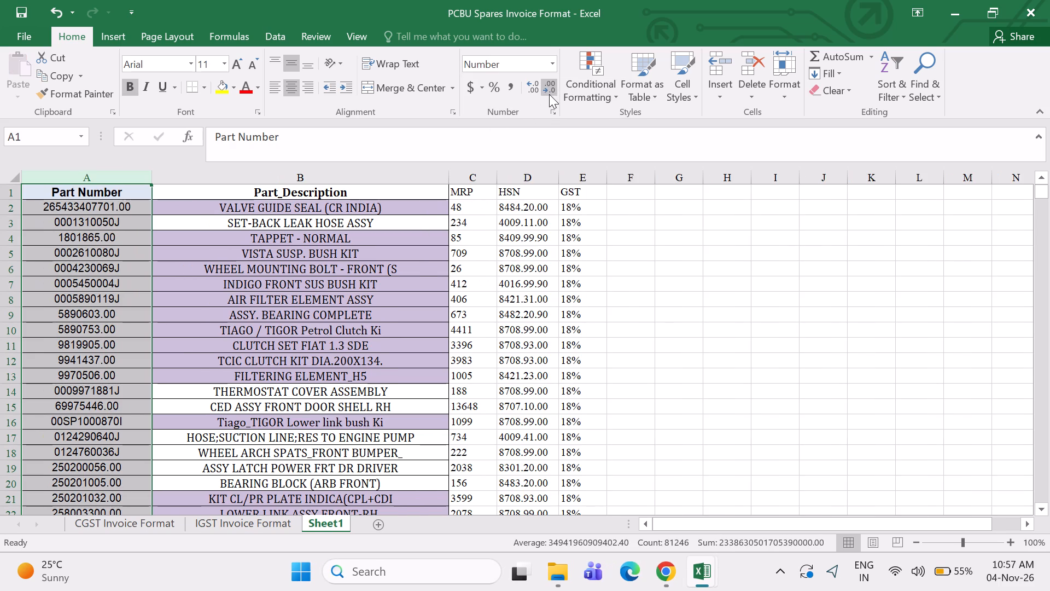
pyautogui.doubleClick(549, 94)
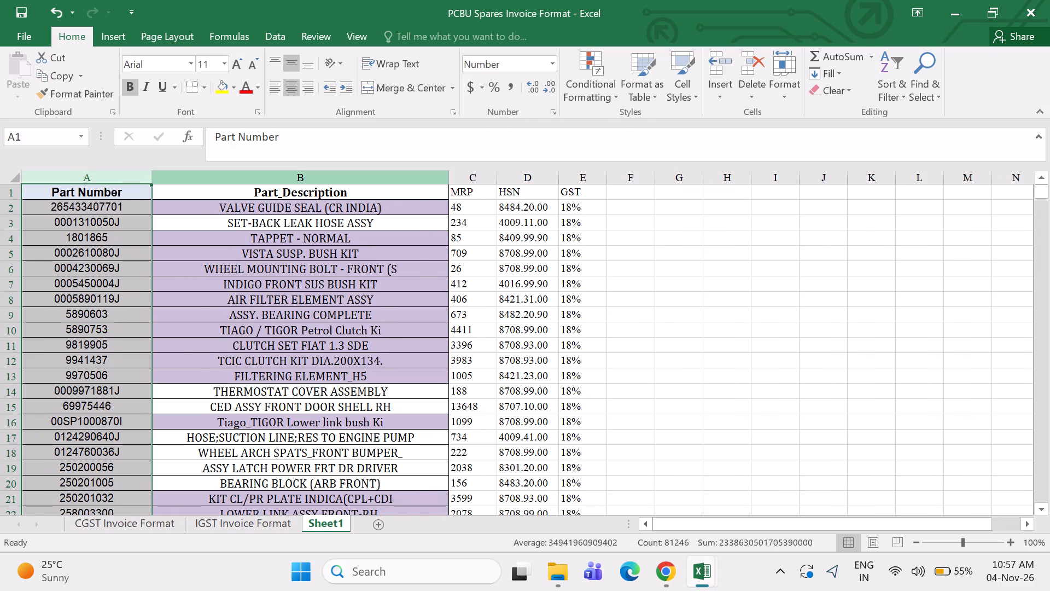
# Replace the Part_Description column of Sheet1 with the Description column copied from the Price List Sept 2026 workbook.
pyautogui.click(340, 178)
pyautogui.hotkey('alt', 'Tab')
pyautogui.click(340, 178)
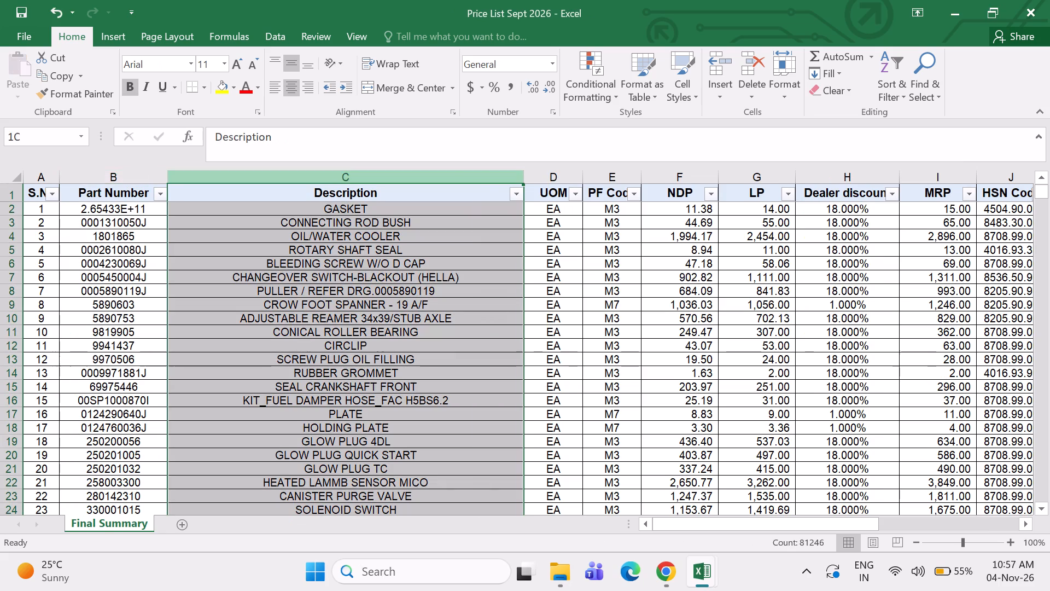
pyautogui.hotkey('ctrl', 'c')
pyautogui.hotkey('alt', 'Tab')
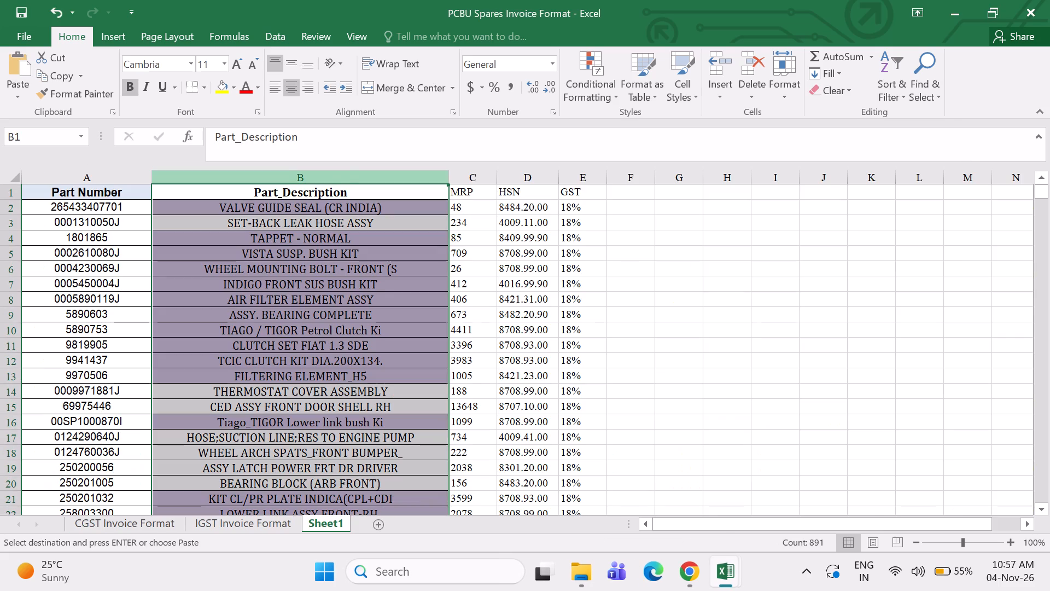
pyautogui.hotkey('ctrl', 'v')
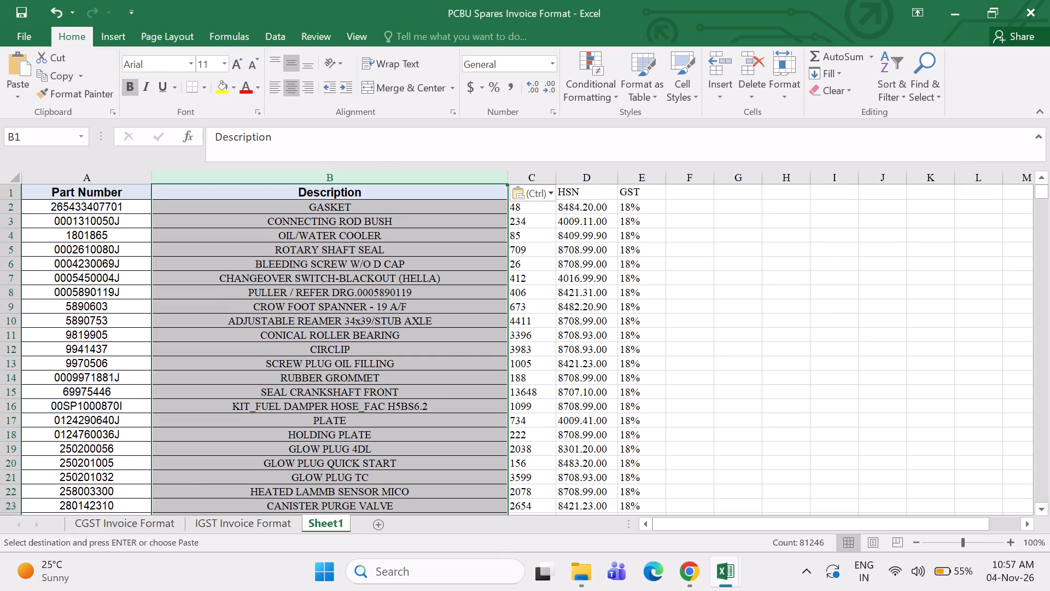
# Replace the MRP, HSN and GST columns of Sheet1 with the price list's MRP, HSN Code and GST Rates columns, pasted as values.
pyautogui.click(528, 179)
pyautogui.hotkey('alt', 'Tab')
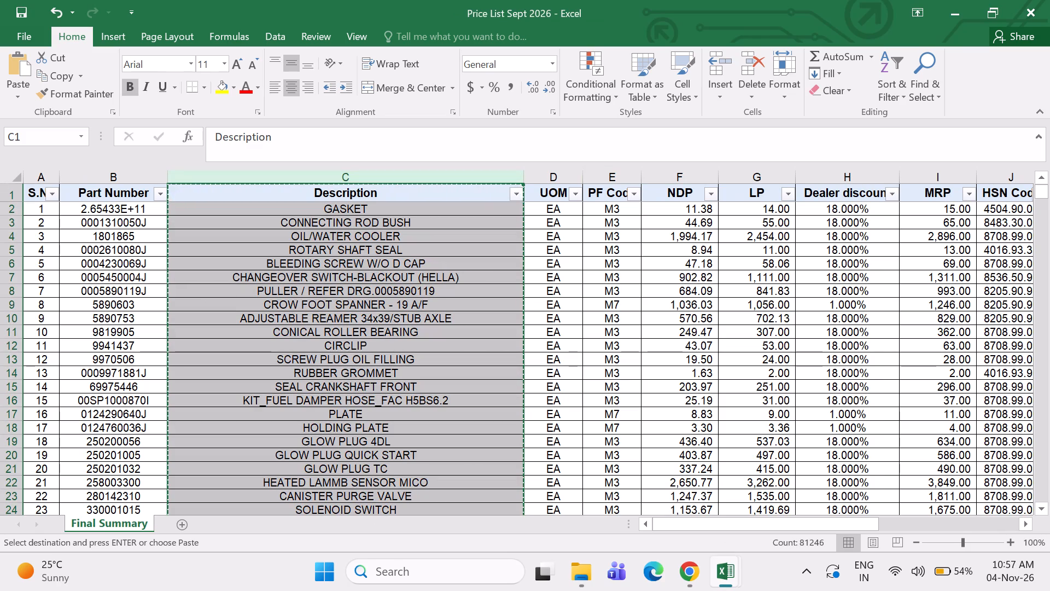
pyautogui.click(920, 180)
pyautogui.moveTo(920, 180); pyautogui.dragTo(660, 230)
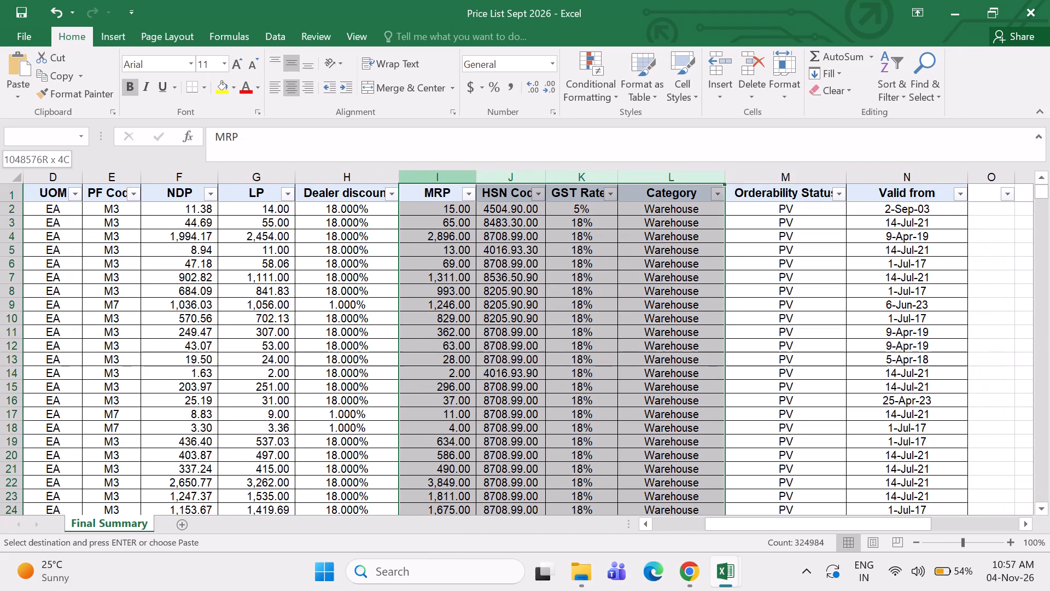
pyautogui.moveTo(660, 230); pyautogui.dragTo(588, 257)
pyautogui.hotkey('ctrl', 'c')
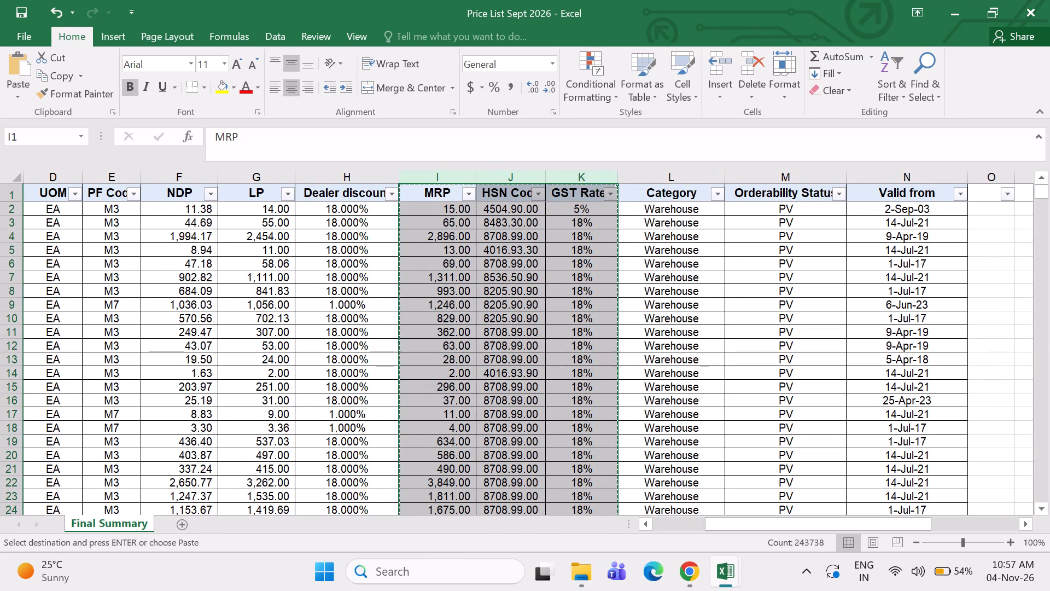
pyautogui.hotkey('alt', 'Tab')
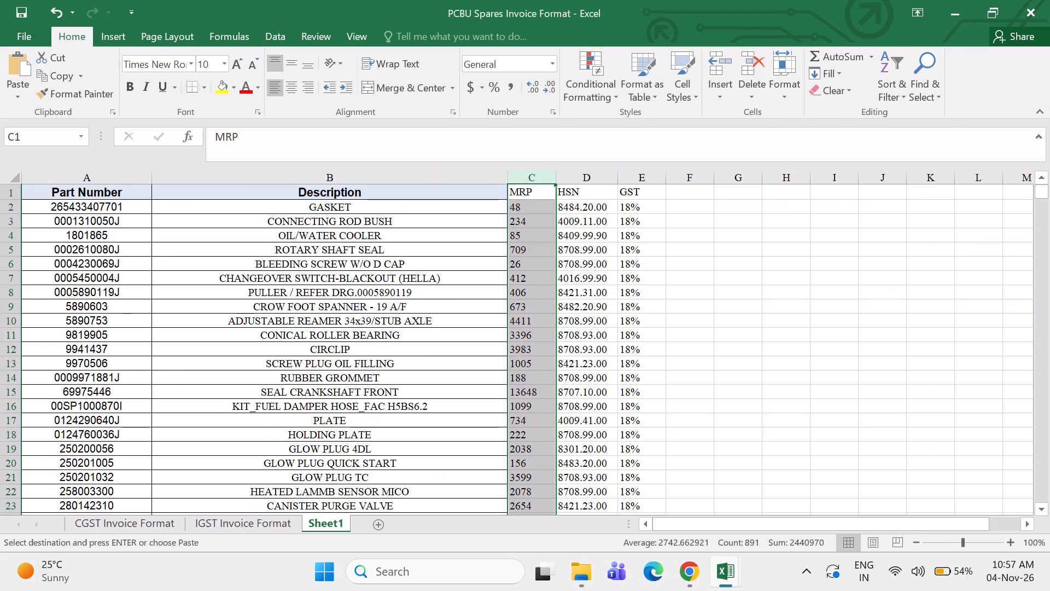
pyautogui.moveTo(525, 181); pyautogui.dragTo(628, 190)
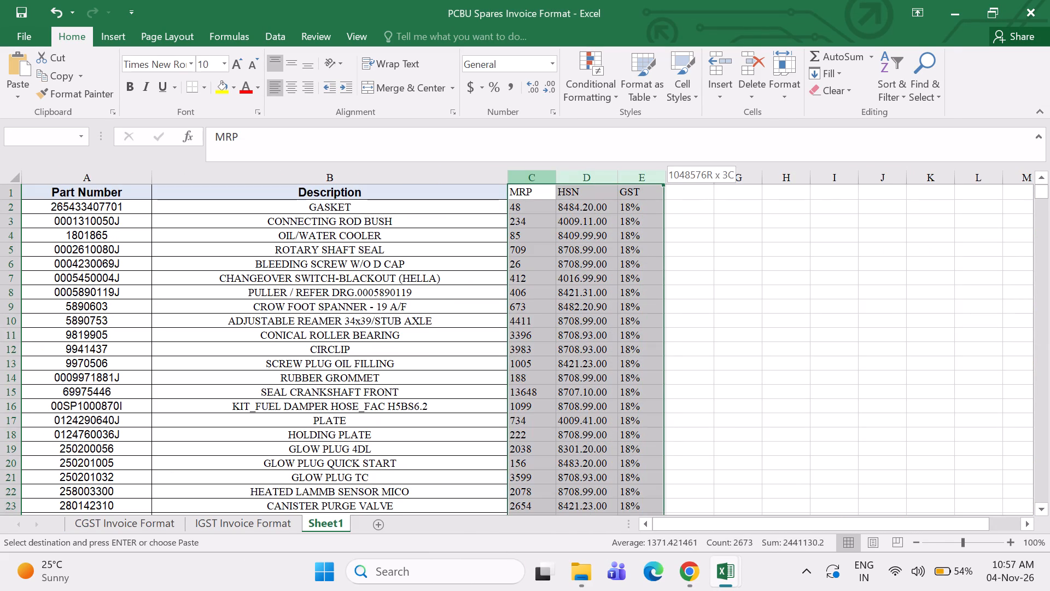
pyautogui.moveTo(628, 190); pyautogui.dragTo(632, 190)
pyautogui.hotkey('ctrl', 'v')
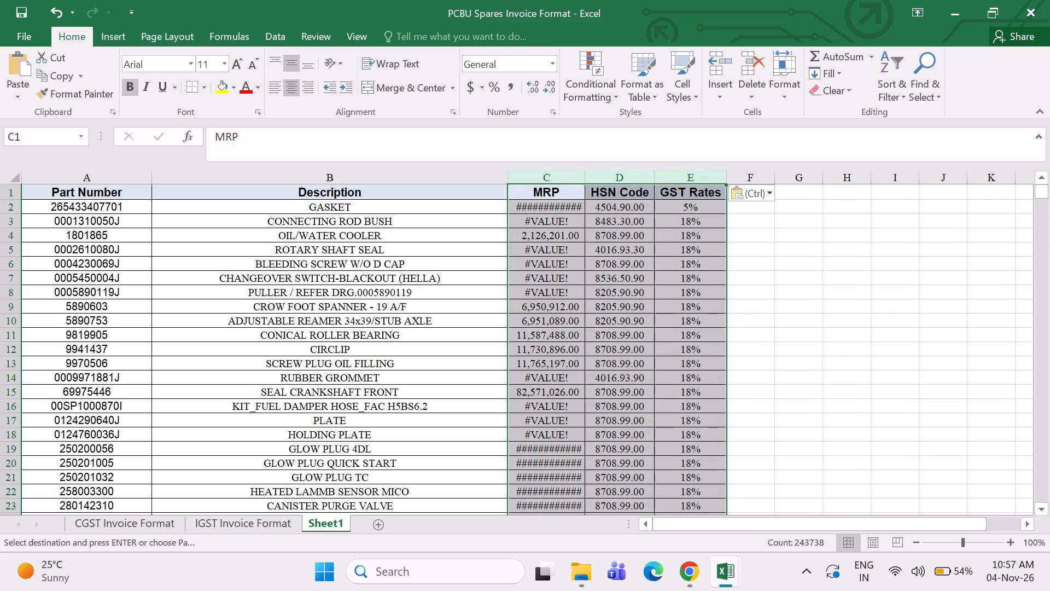
pyautogui.hotkey('ctrl', 'alt', 'v')
pyautogui.press('v')
pyautogui.press('Return')
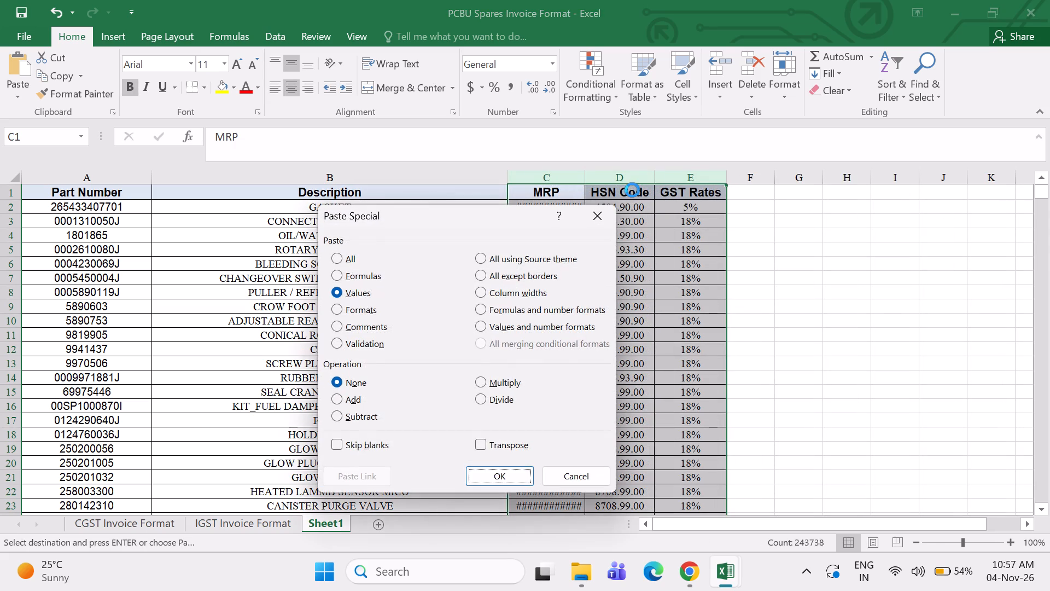
pyautogui.click(498, 358)
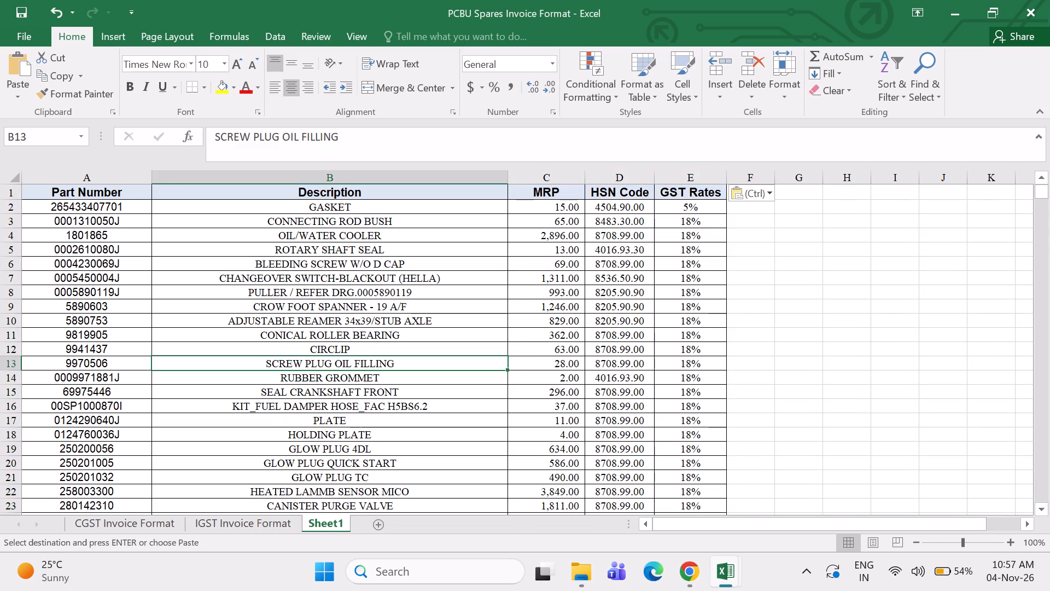
pyautogui.click(166, 524)
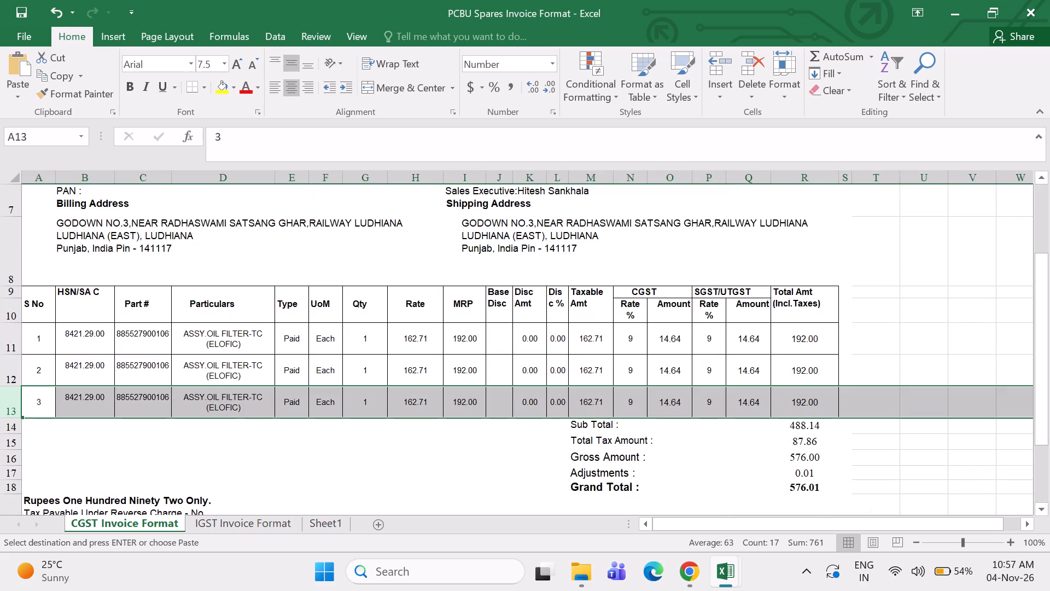
pyautogui.click(147, 344)
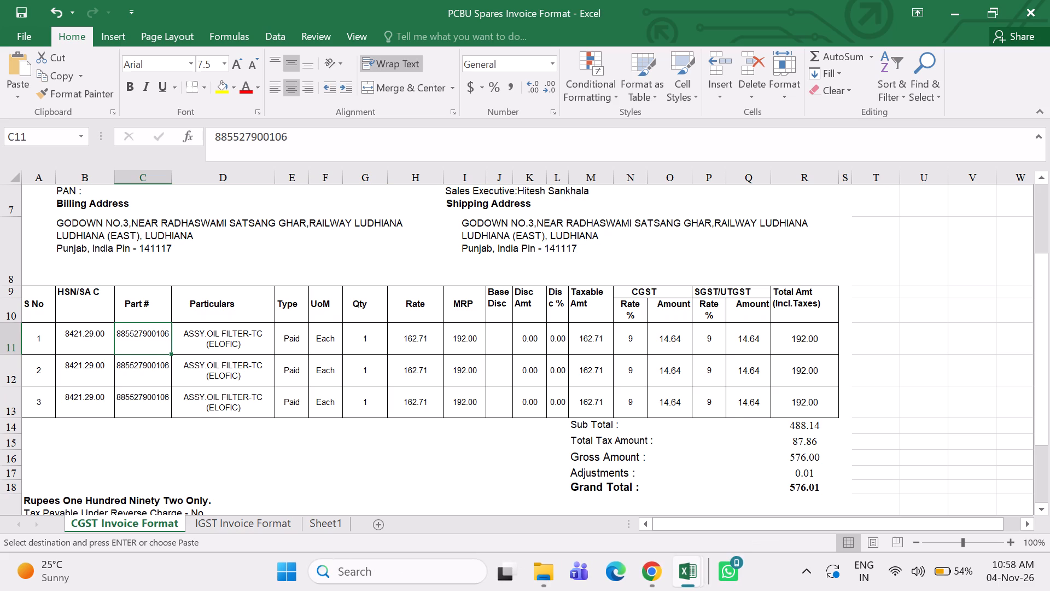
pyautogui.press('2')
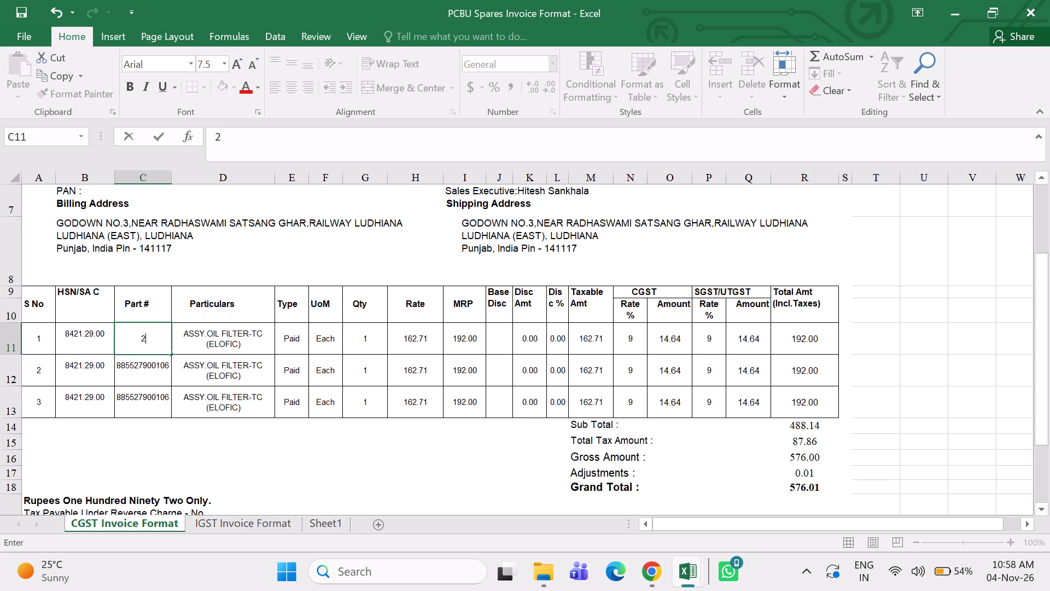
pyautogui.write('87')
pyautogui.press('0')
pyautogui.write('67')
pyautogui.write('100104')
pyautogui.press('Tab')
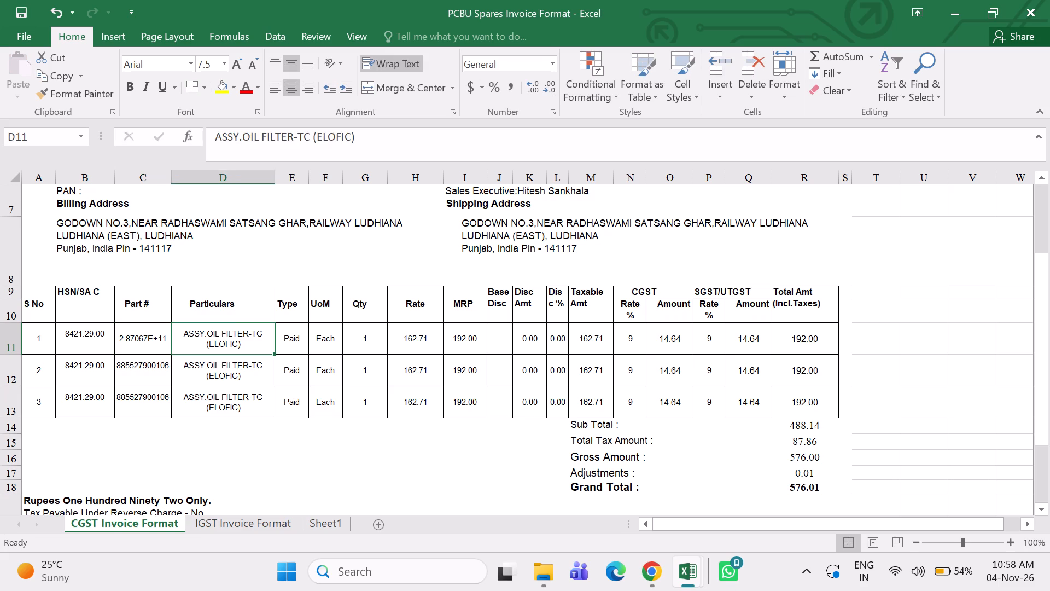
# Examine the HSN formula in the first item row of the IGST Invoice Format sheet, and return to the CGST invoice's part number.
pyautogui.click(147, 344)
pyautogui.click(207, 340)
pyautogui.click(233, 525)
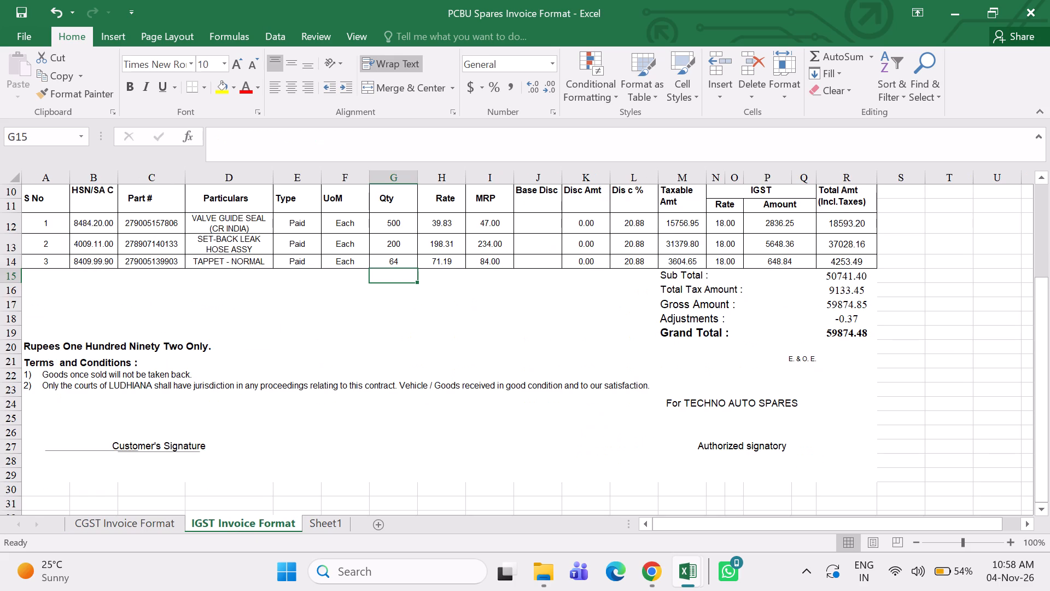
pyautogui.click(139, 222)
pyautogui.click(89, 222)
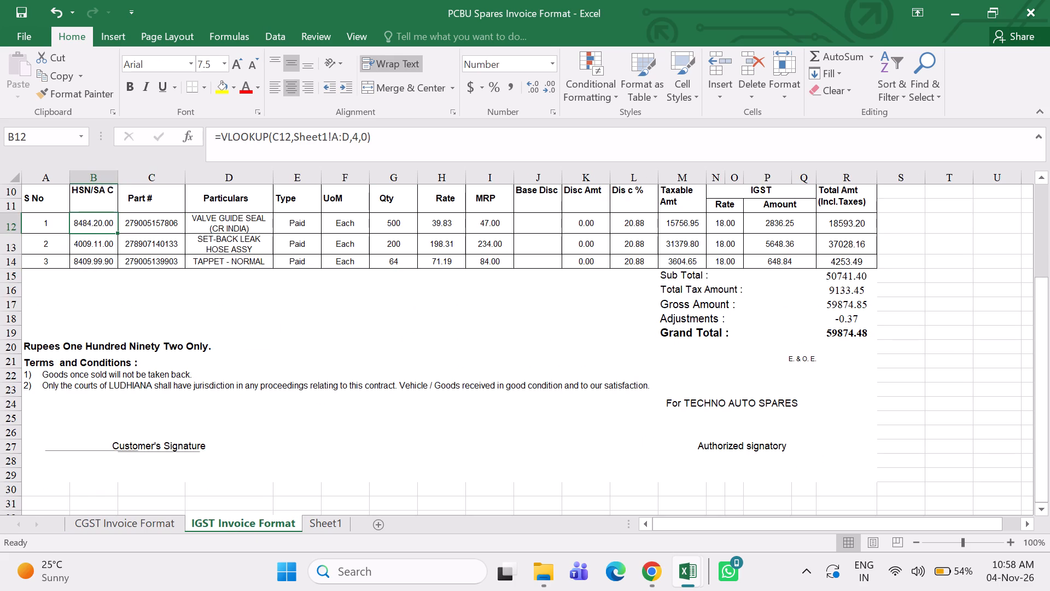
pyautogui.click(124, 524)
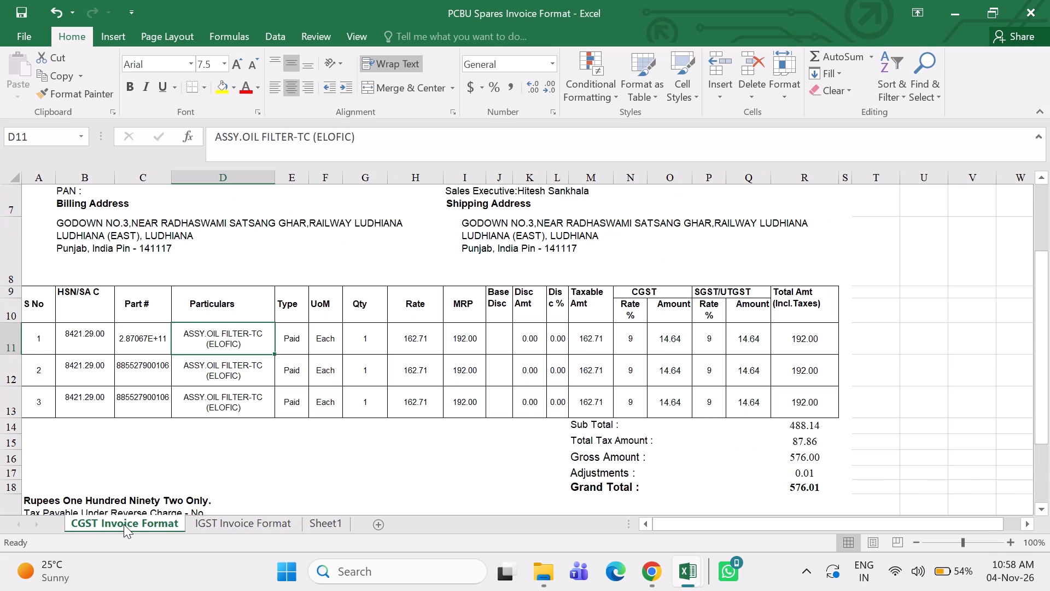
pyautogui.click(143, 344)
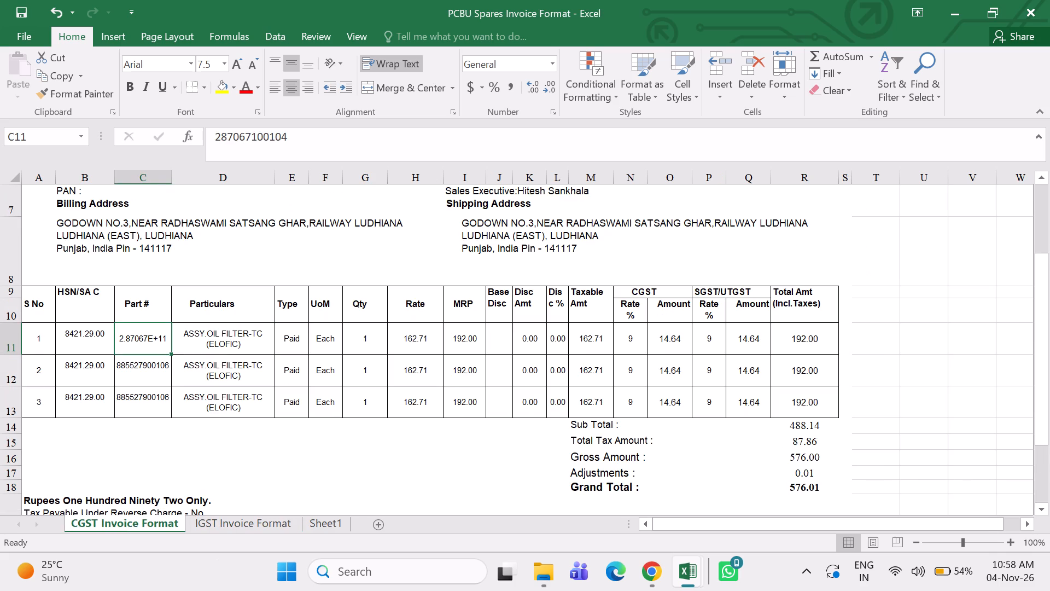
# Replace the HSN code in B11 with a VLOOKUP of C11 in Sheet1 columns A:D, column index 4, range lookup 0.
pyautogui.click(86, 338)
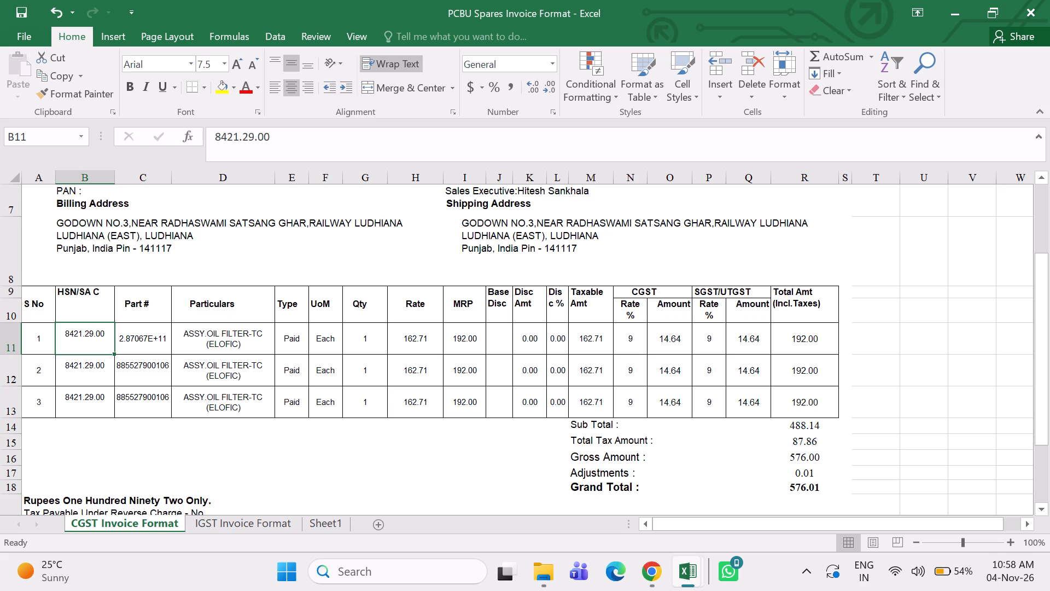
pyautogui.press('BackSpace')
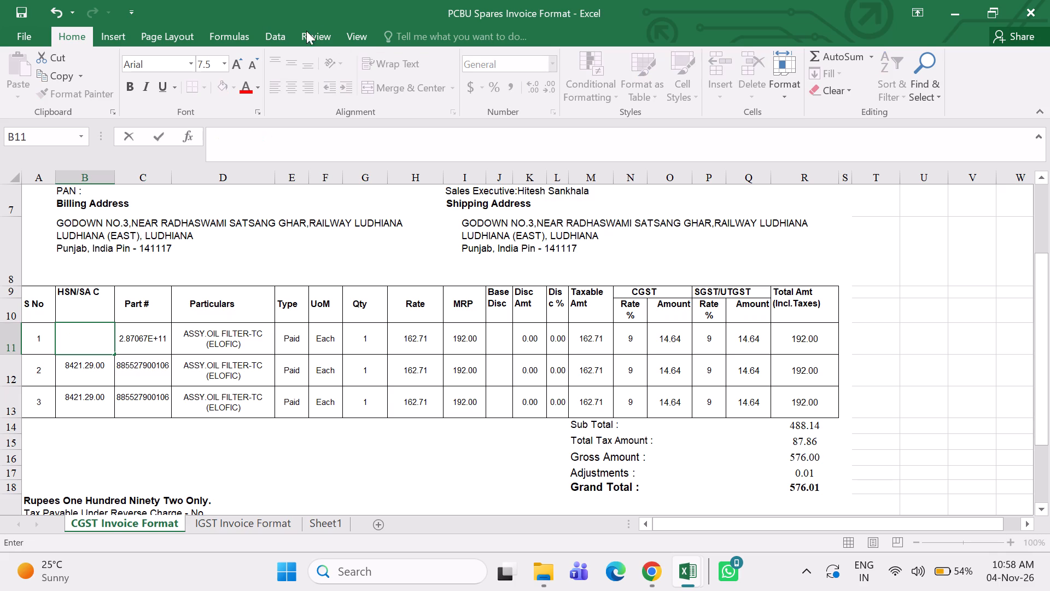
pyautogui.click(237, 38)
pyautogui.click(282, 86)
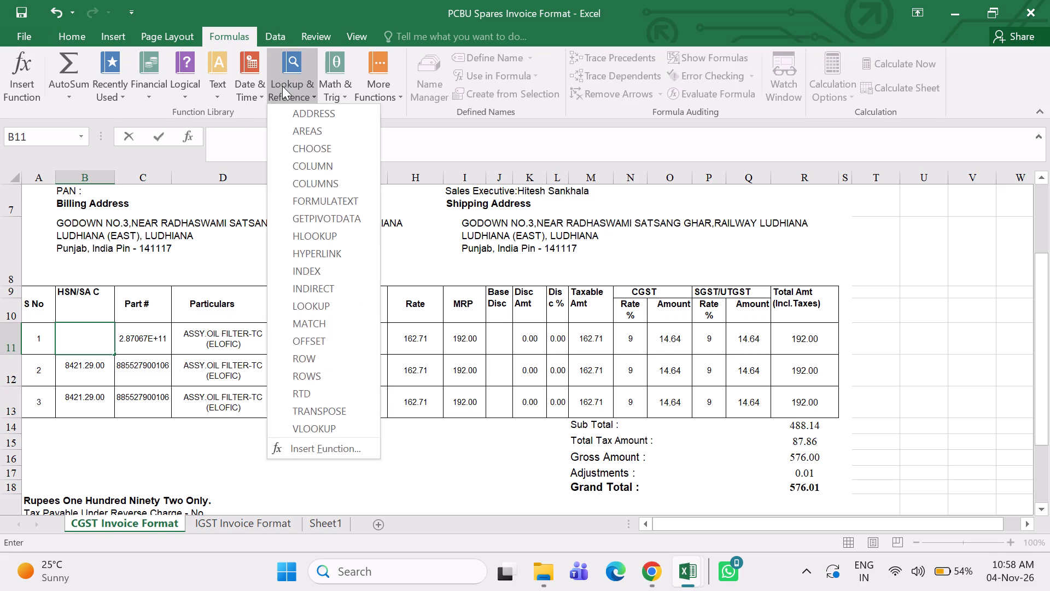
pyautogui.click(307, 421)
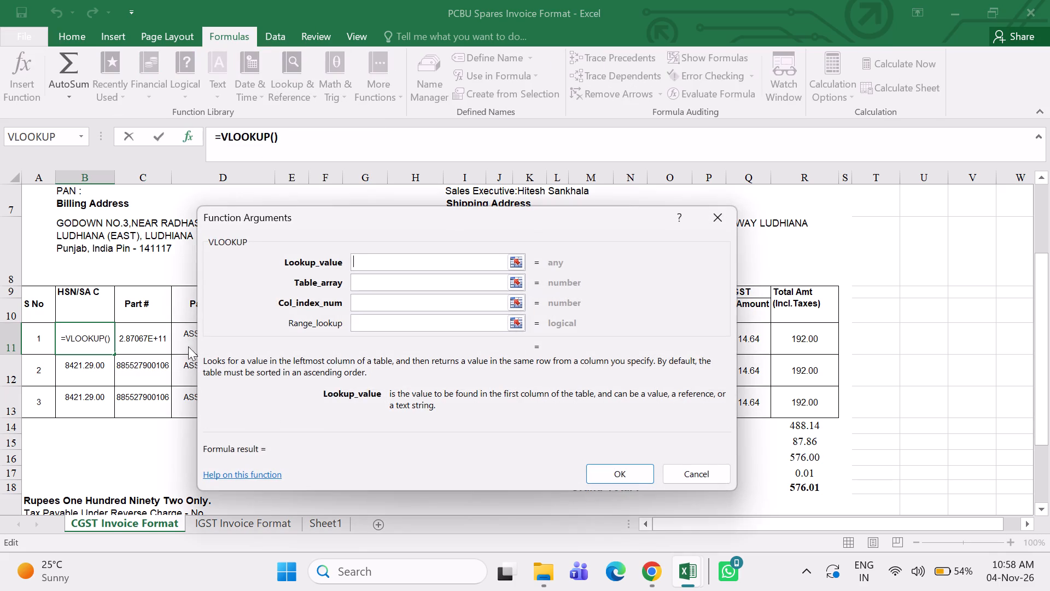
pyautogui.click(147, 341)
pyautogui.click(365, 286)
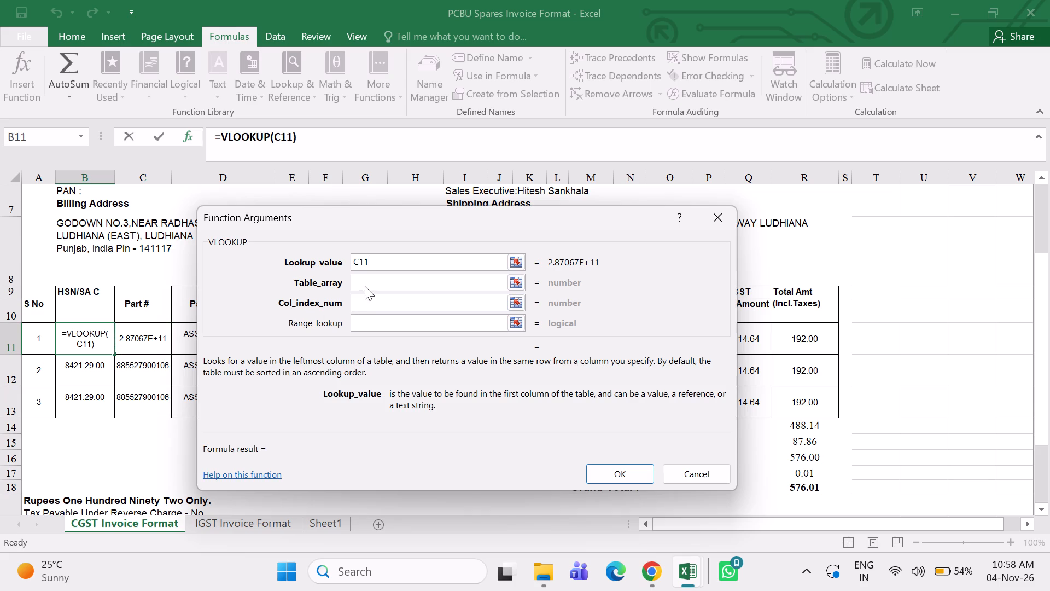
pyautogui.click(331, 524)
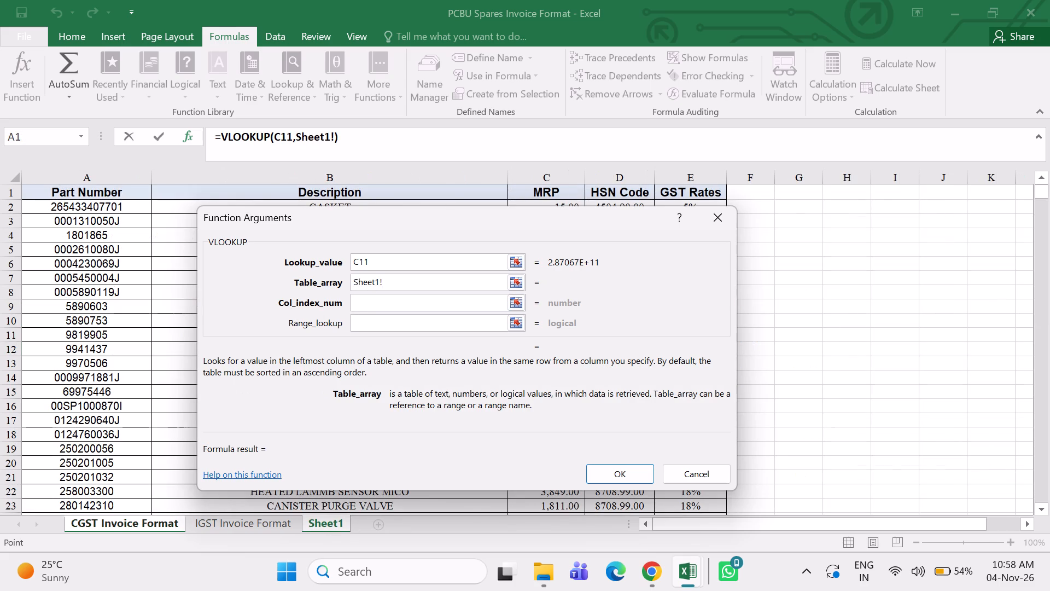
pyautogui.moveTo(115, 173); pyautogui.dragTo(589, 205)
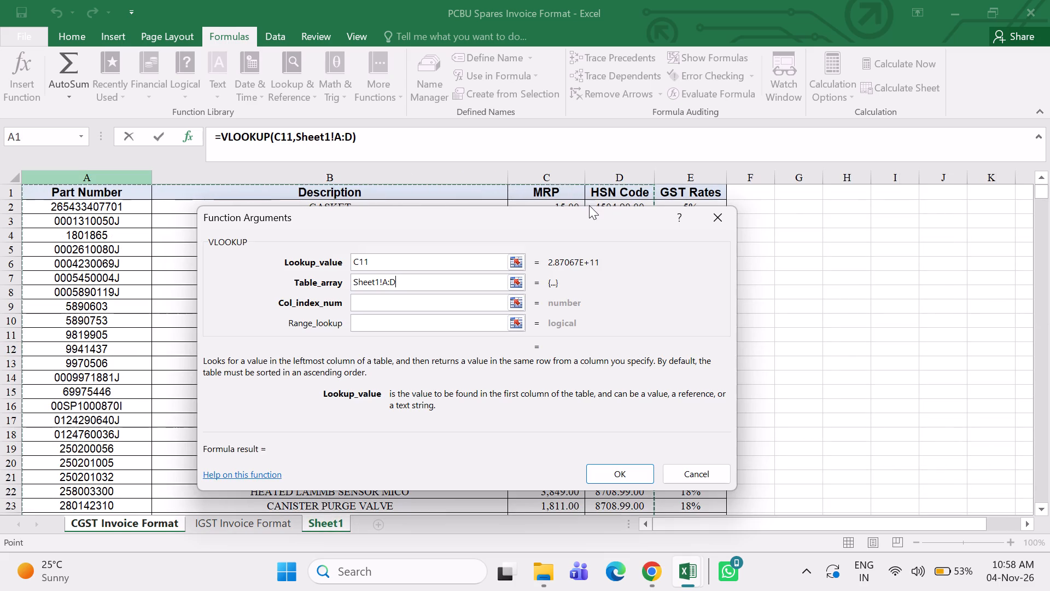
pyautogui.click(402, 302)
pyautogui.press('4')
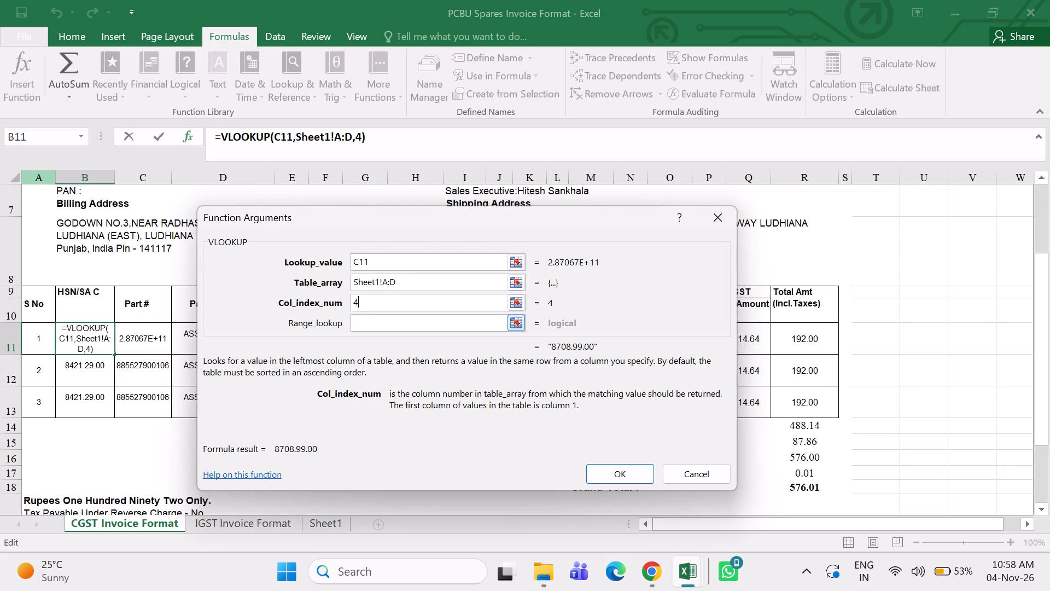
pyautogui.click(392, 323)
pyautogui.press('0')
pyautogui.click(597, 475)
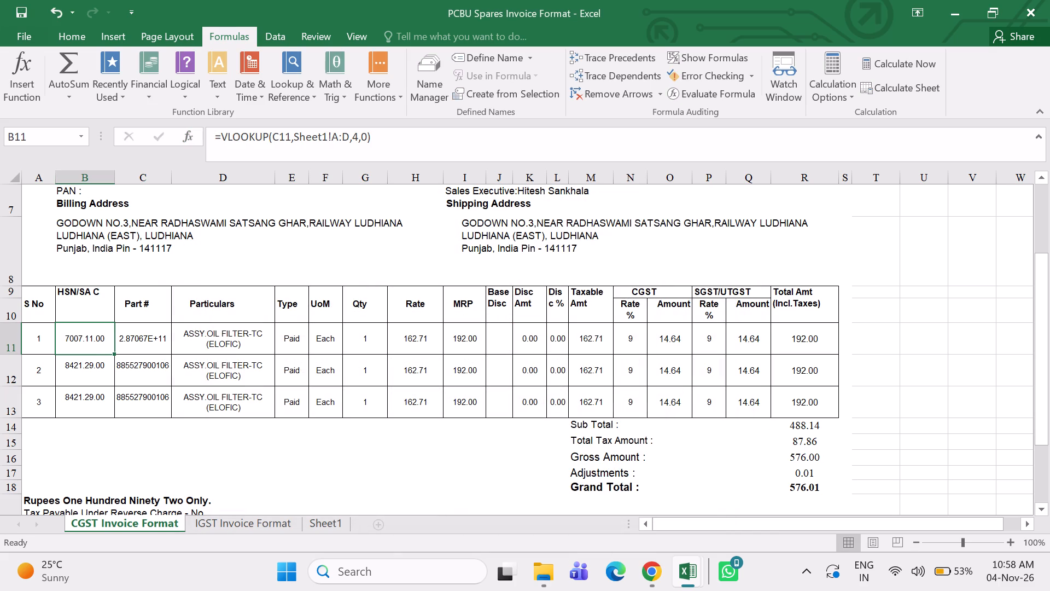
# Adjust the Part # column of the CGST invoice and format it as Number with no decimal places.
pyautogui.doubleClick(171, 175)
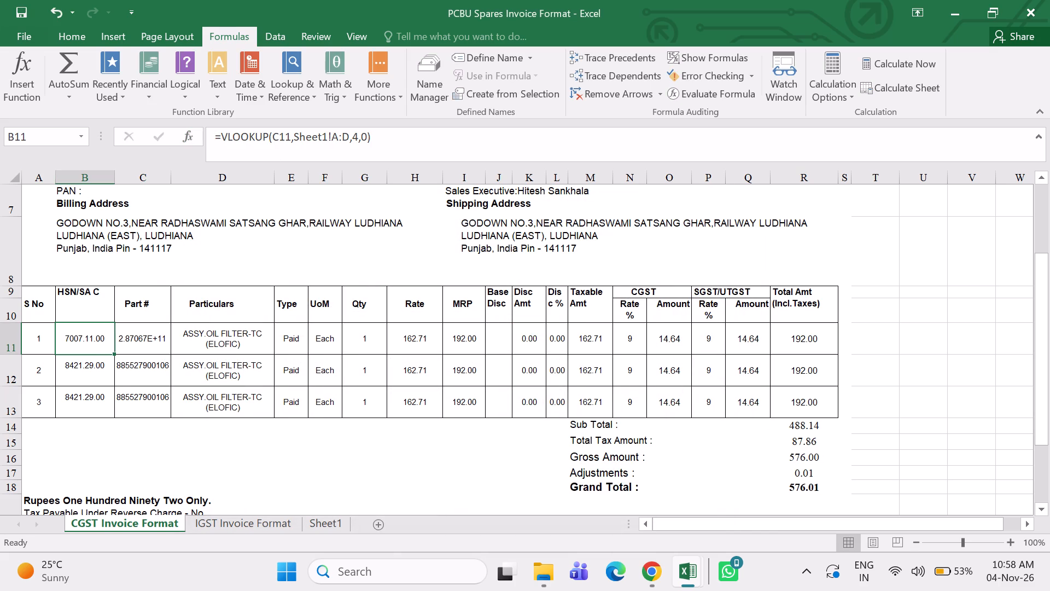
pyautogui.click(138, 181)
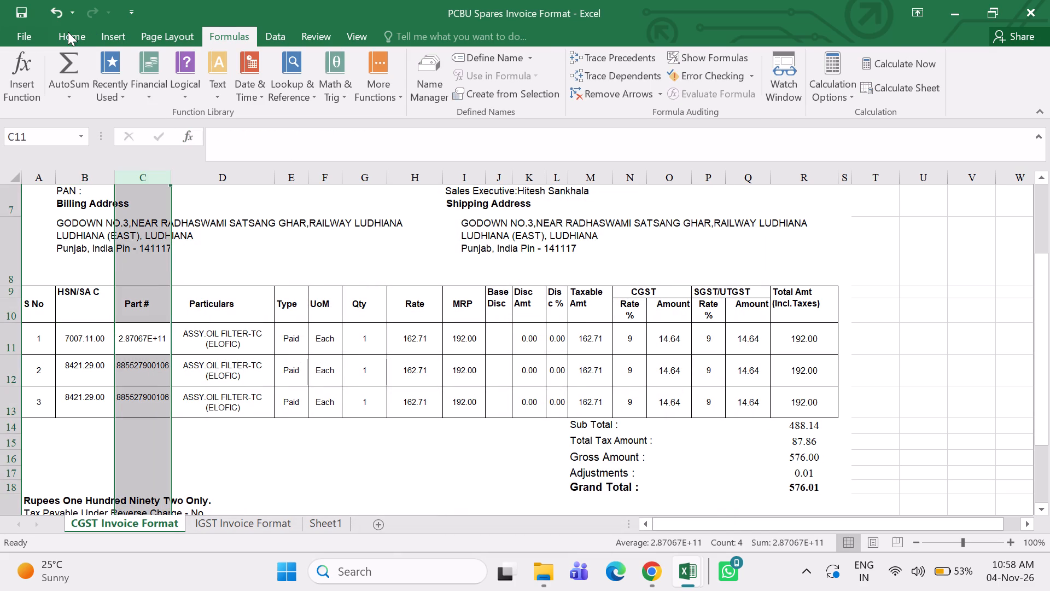
pyautogui.click(68, 32)
pyautogui.click(551, 68)
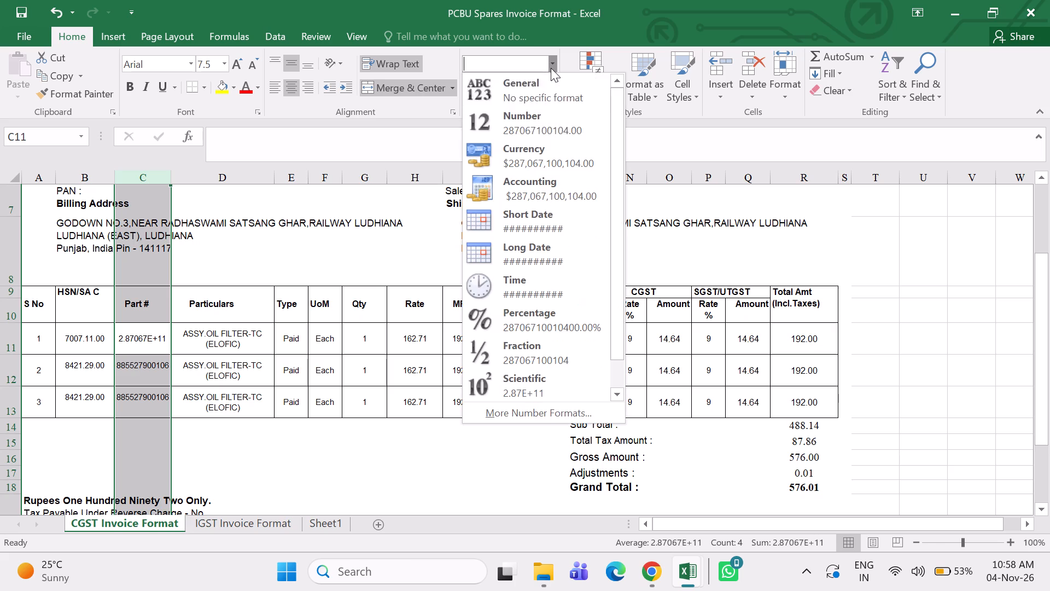
pyautogui.click(549, 120)
pyautogui.doubleClick(549, 91)
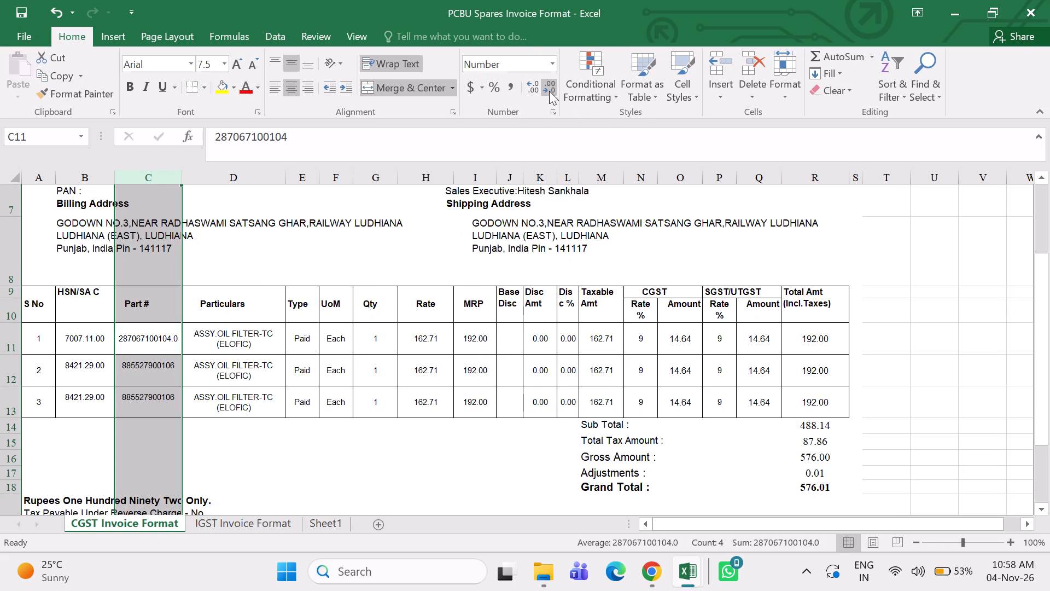
# Replace the Particulars in D11 with a VLOOKUP of C11 in Sheet1 columns A:B, column index 2, range lookup 0.
pyautogui.click(241, 339)
pyautogui.press('Delete')
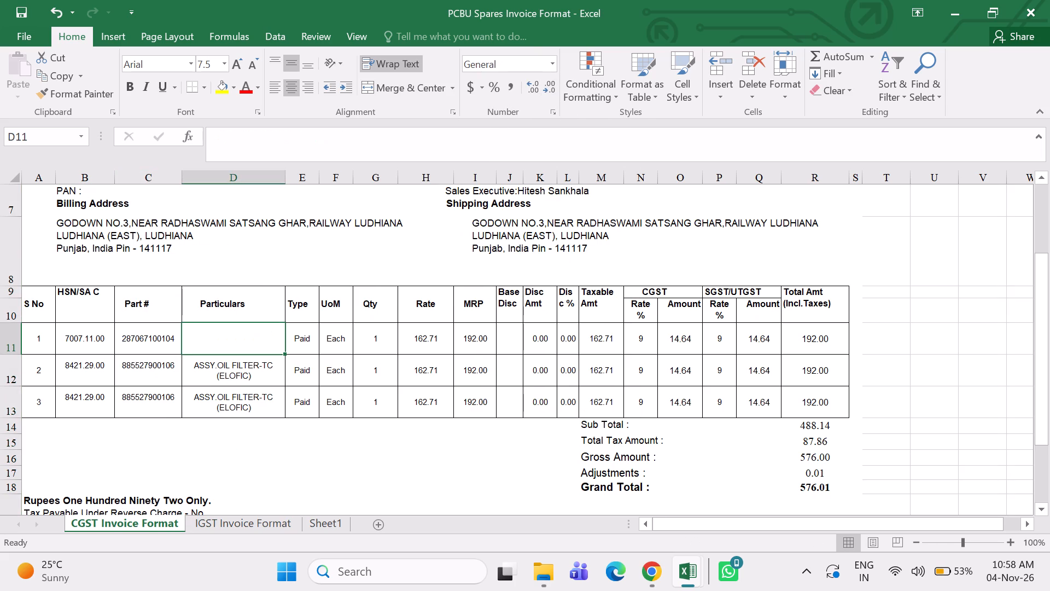
pyautogui.click(219, 34)
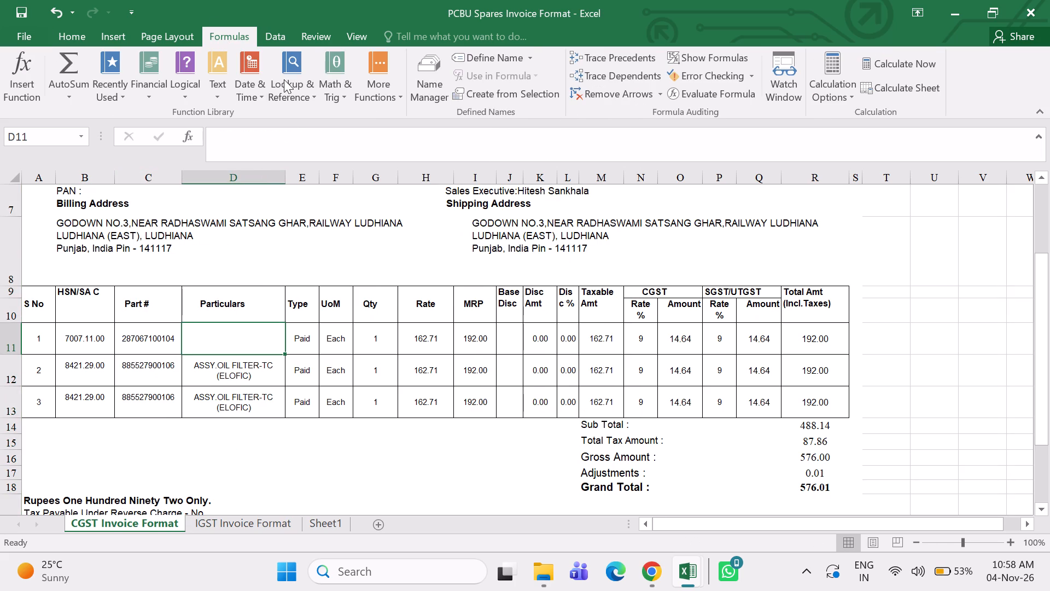
pyautogui.click(284, 79)
pyautogui.click(297, 424)
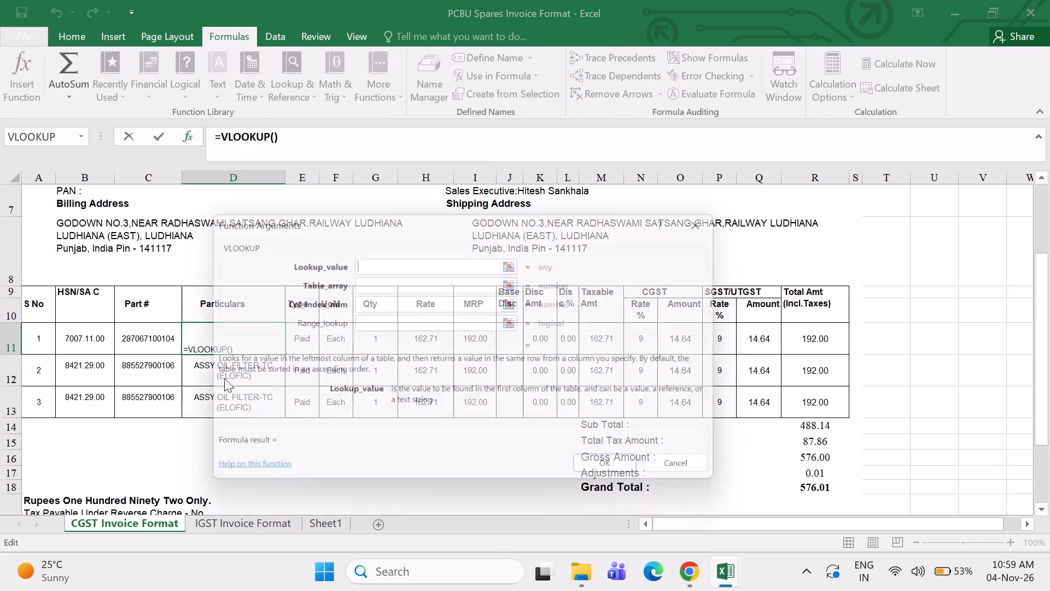
pyautogui.click(137, 342)
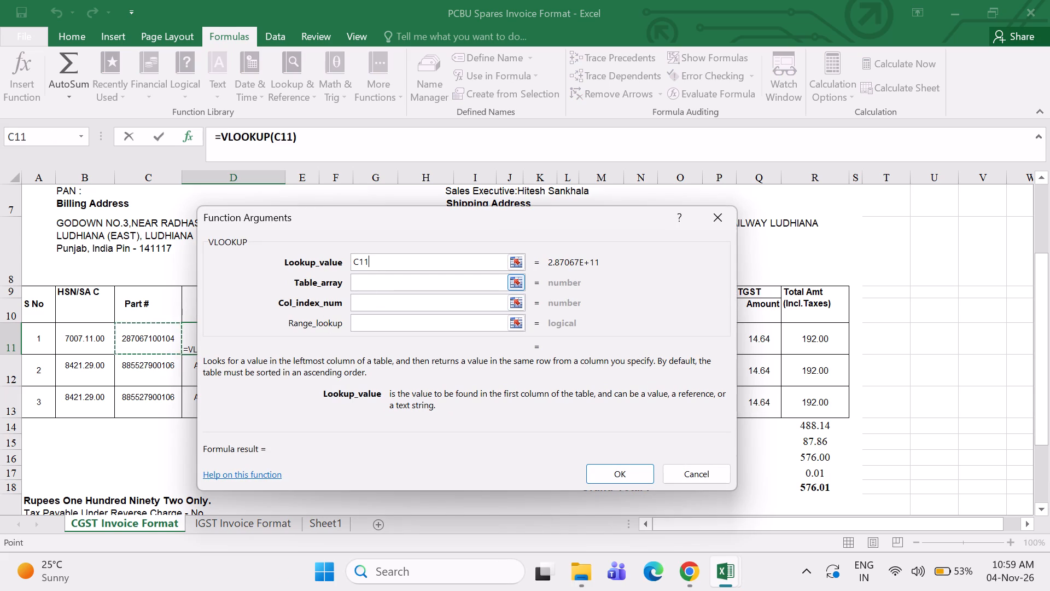
pyautogui.click(378, 285)
pyautogui.click(319, 528)
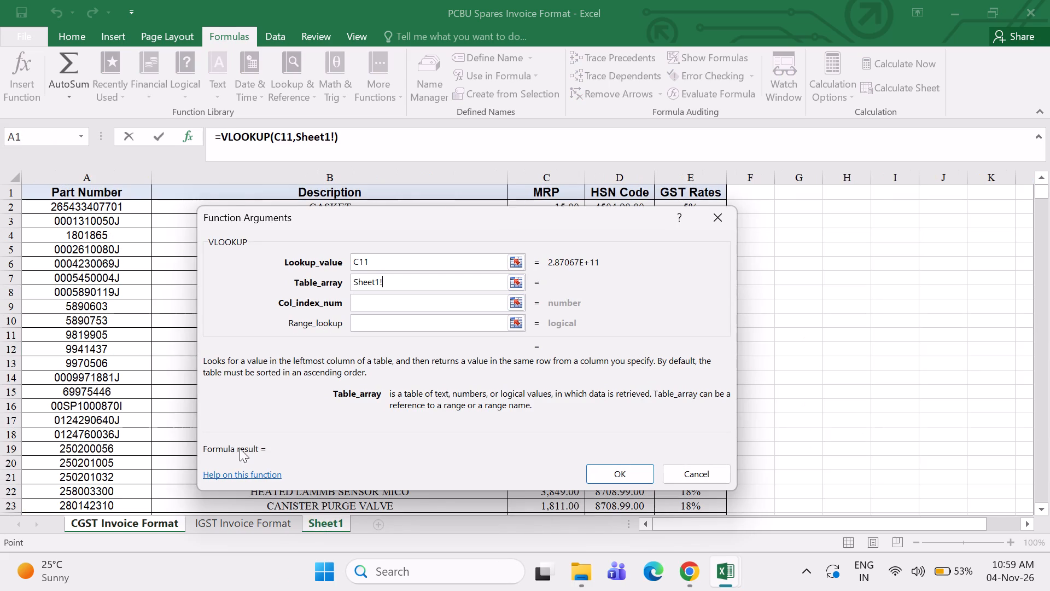
pyautogui.moveTo(63, 178); pyautogui.dragTo(200, 207)
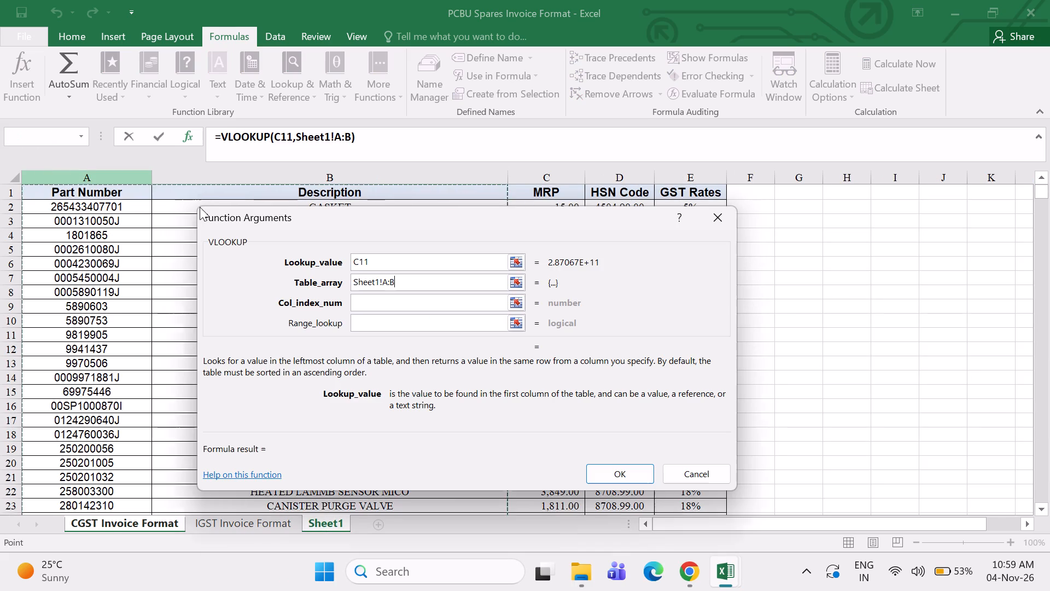
pyautogui.click(360, 304)
pyautogui.press('2')
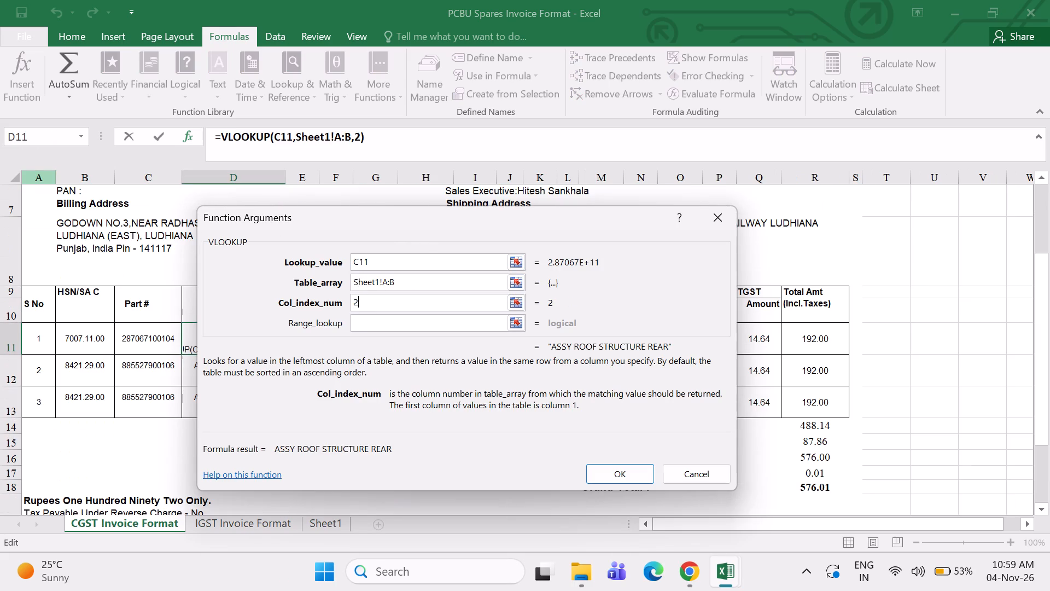
pyautogui.click(363, 325)
pyautogui.press('0')
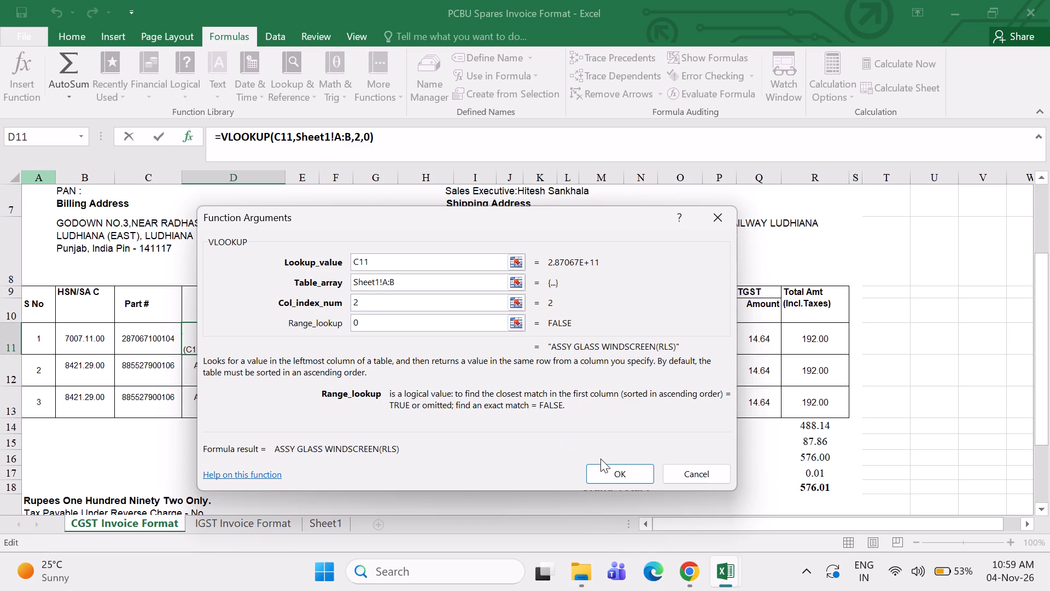
pyautogui.click(604, 477)
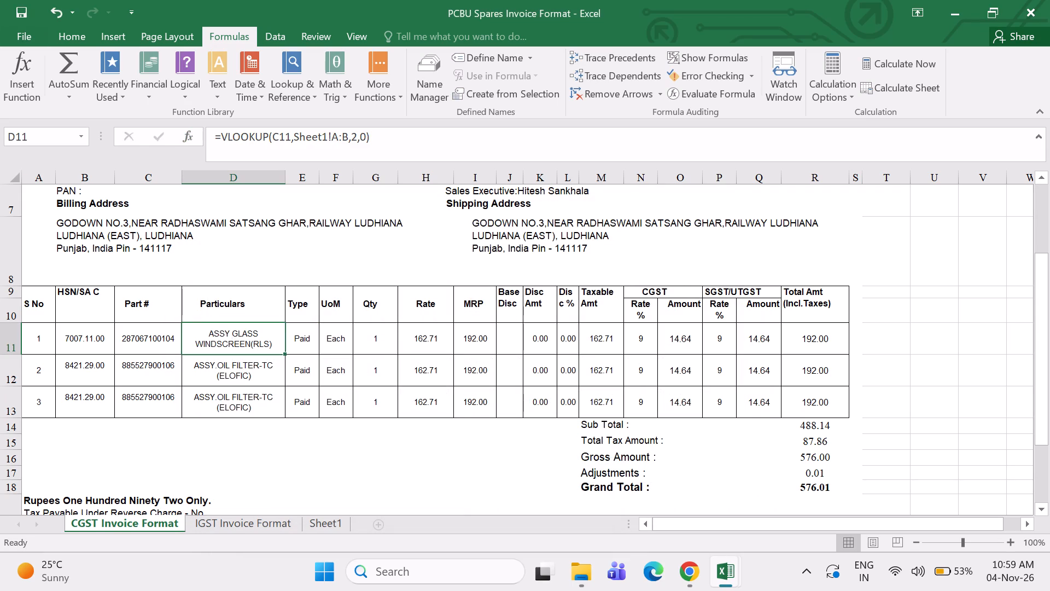
# Replace the MRP in I11 with a VLOOKUP of C11 in Sheet1 columns A:C, column index 3, range lookup 0.
pyautogui.click(421, 343)
pyautogui.click(466, 336)
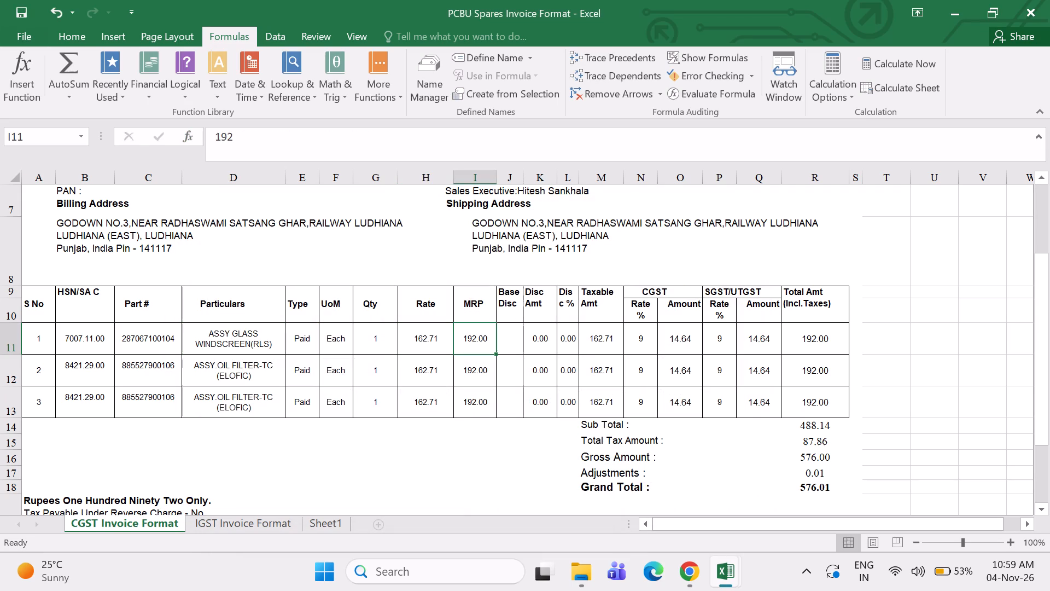
pyautogui.press('Delete')
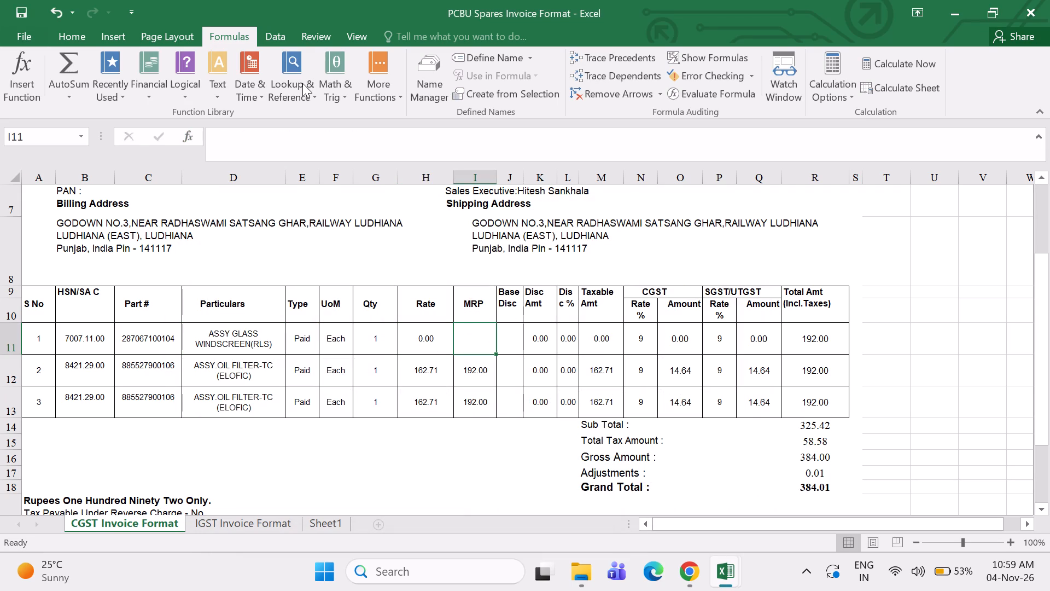
pyautogui.click(302, 83)
pyautogui.click(315, 424)
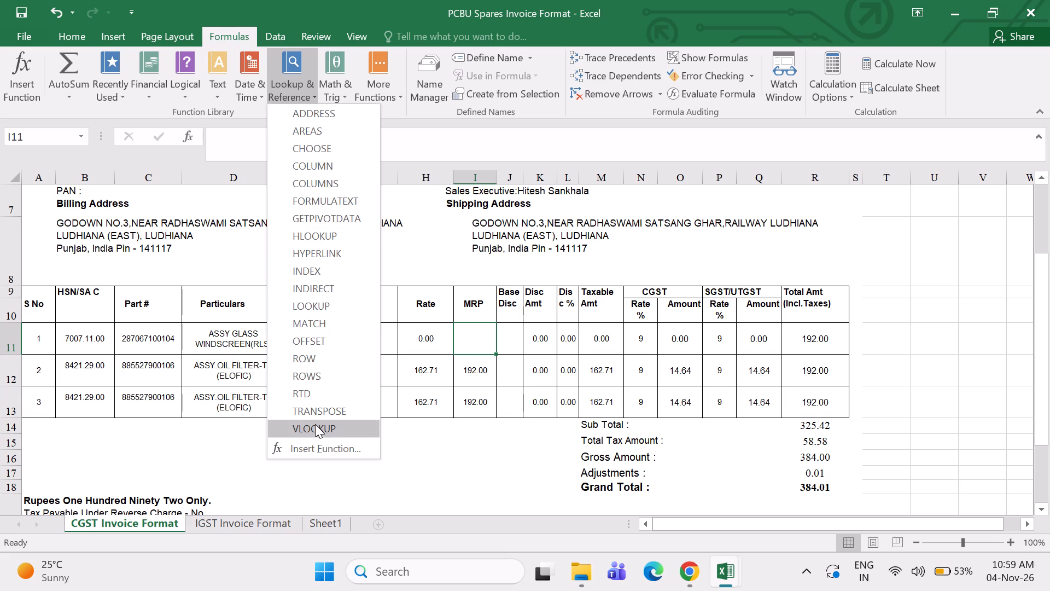
pyautogui.click(151, 332)
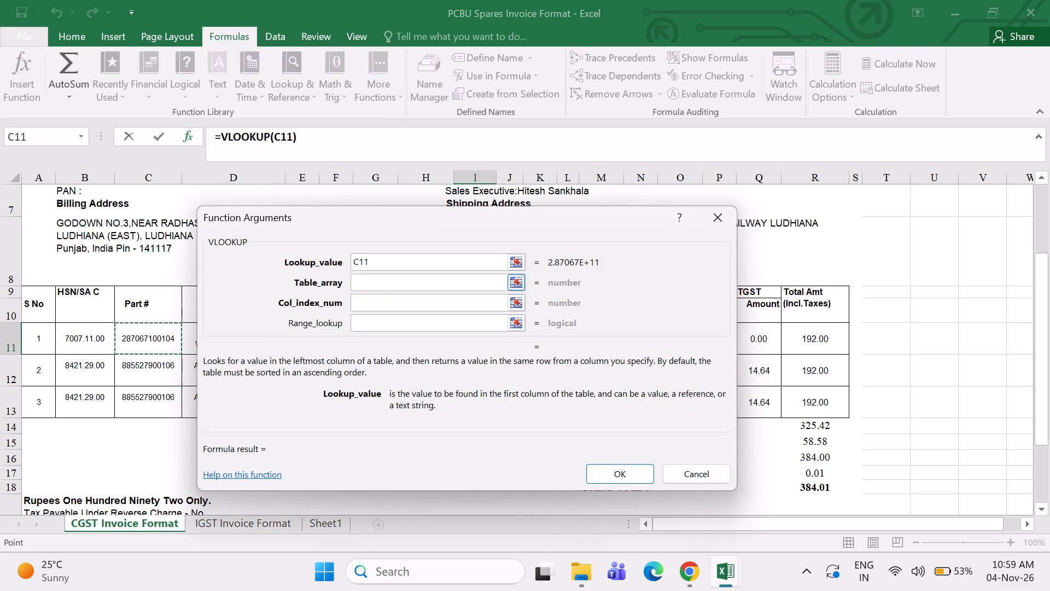
pyautogui.click(382, 283)
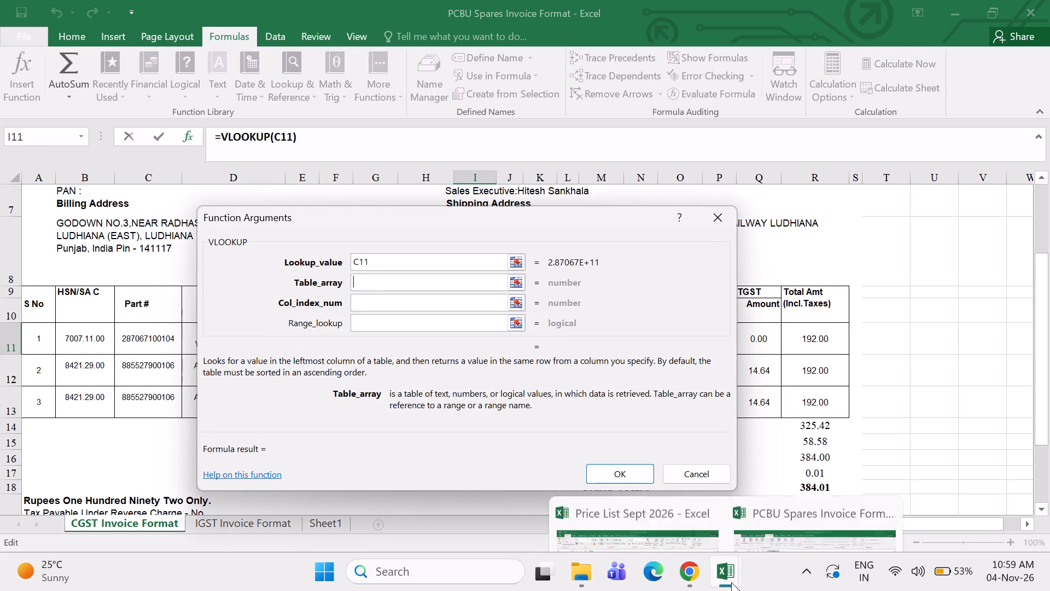
pyautogui.click(660, 507)
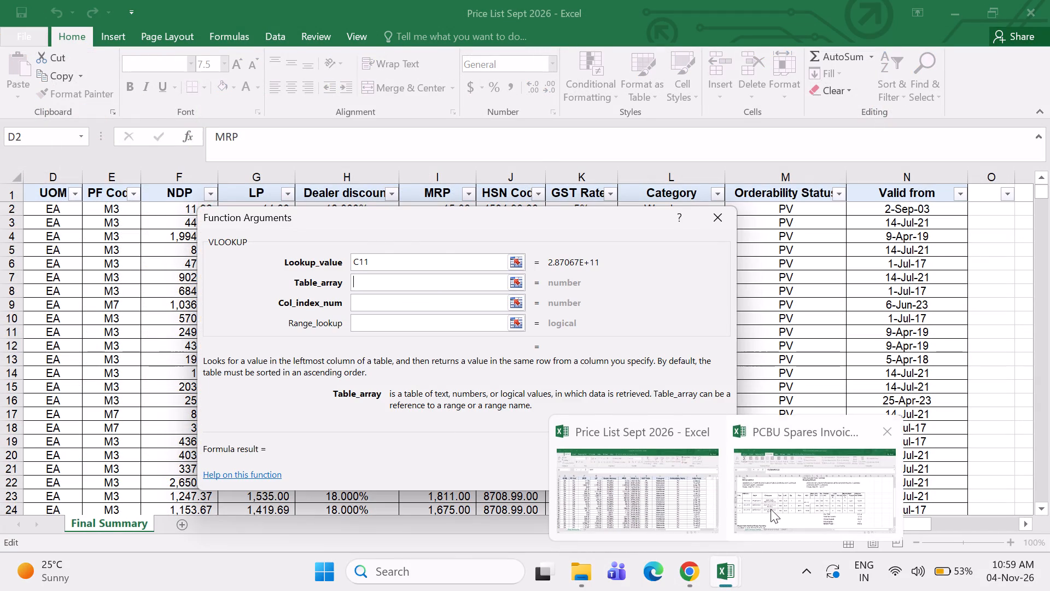
pyautogui.click(767, 506)
pyautogui.click(323, 524)
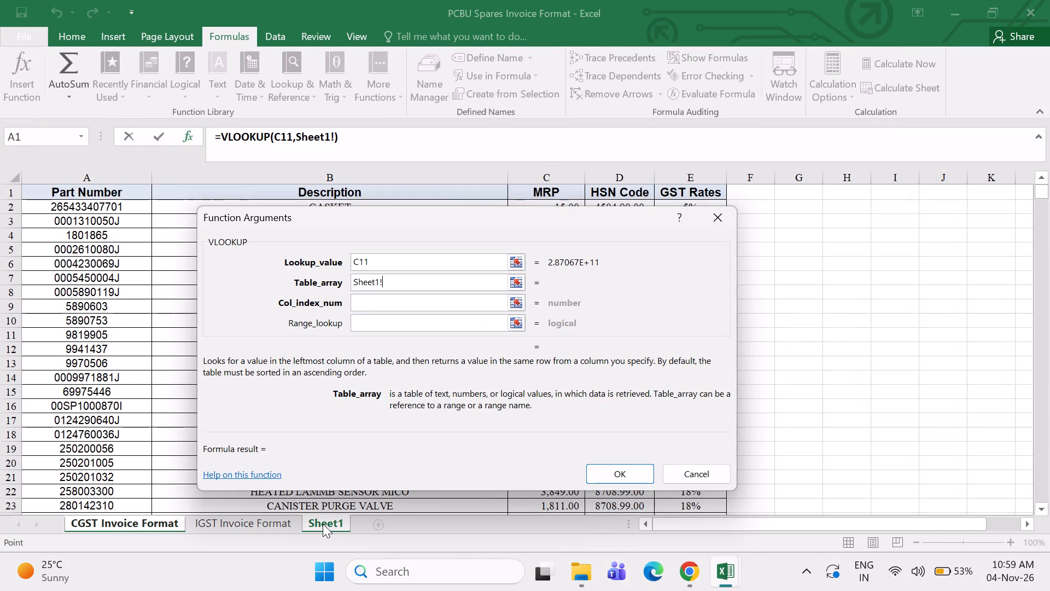
pyautogui.moveTo(91, 177); pyautogui.dragTo(632, 251)
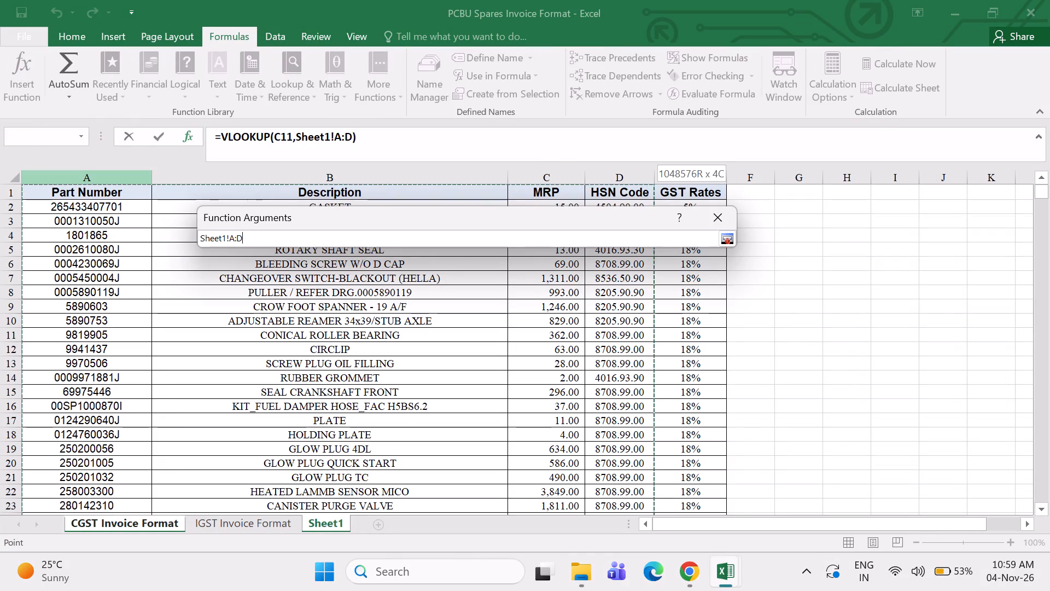
pyautogui.moveTo(632, 251); pyautogui.dragTo(564, 259)
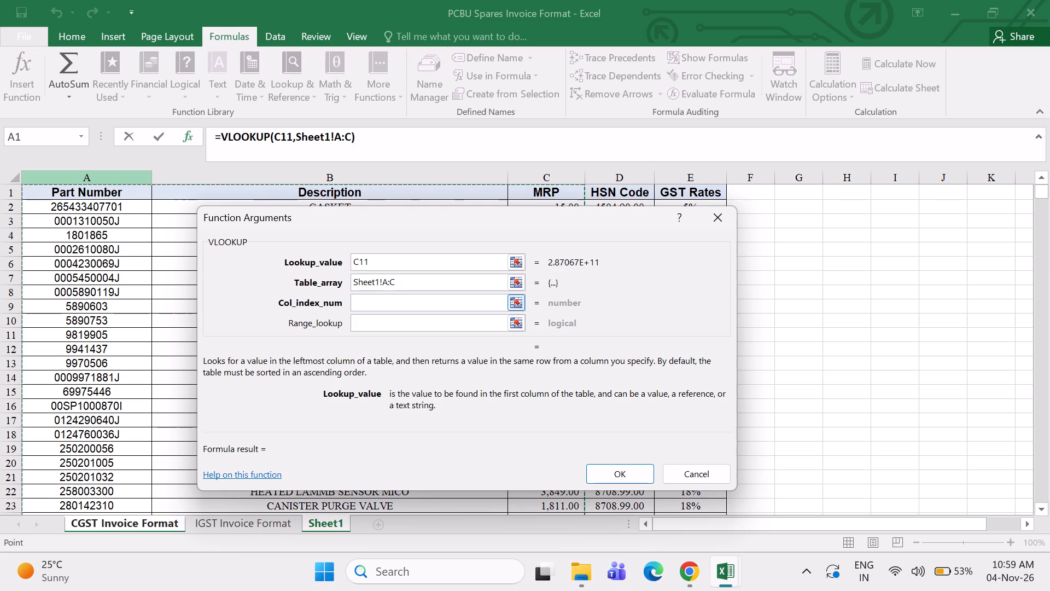
pyautogui.click(428, 299)
pyautogui.press('3')
pyautogui.click(418, 323)
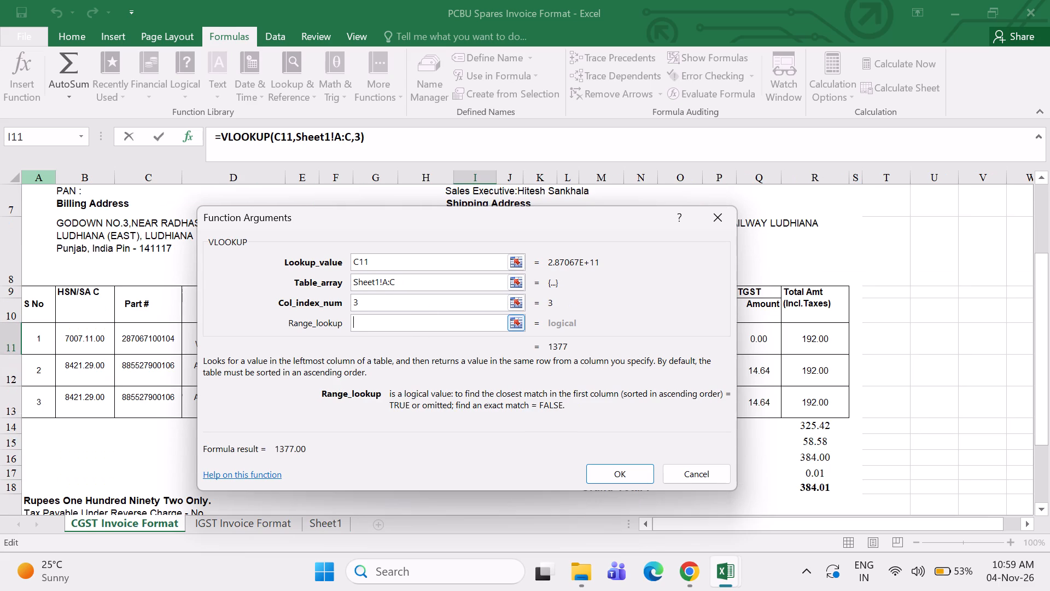
pyautogui.press('0')
pyautogui.click(625, 474)
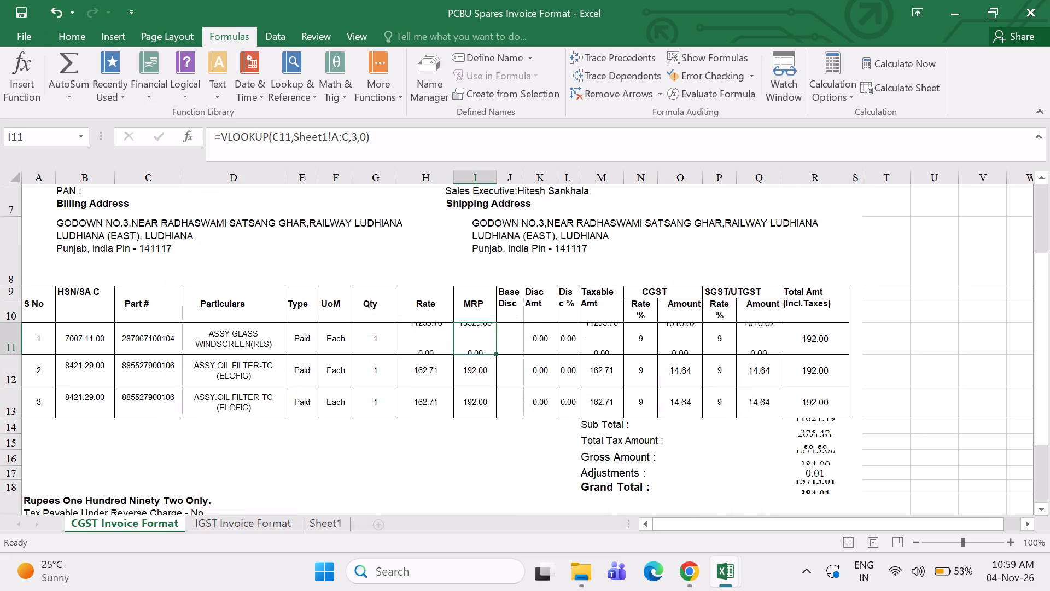
# Set the quantity of the first item row to 2.
pyautogui.click(383, 342)
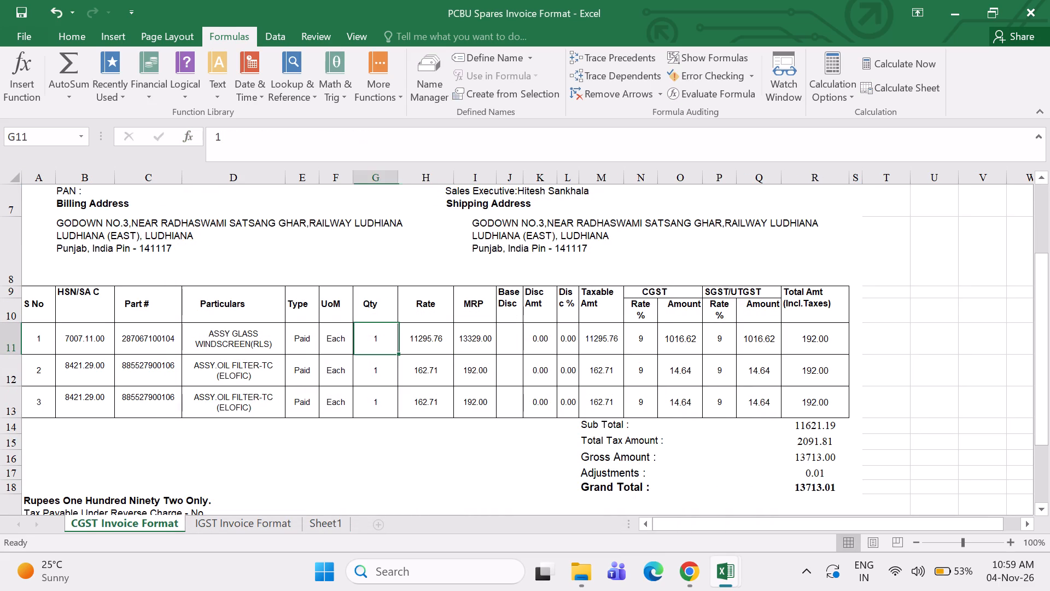
pyautogui.press('2')
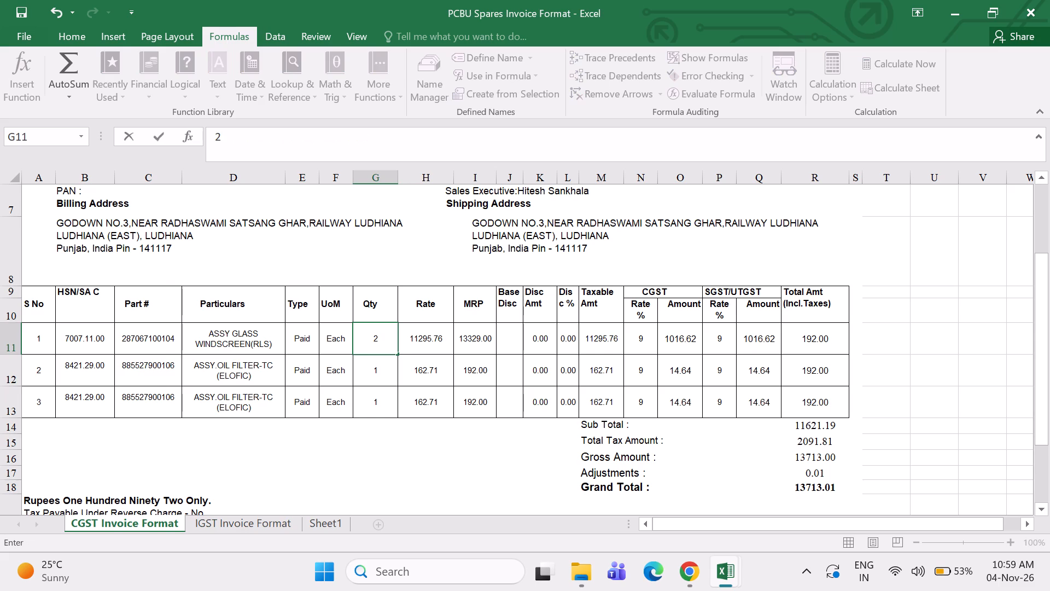
pyautogui.press('Return')
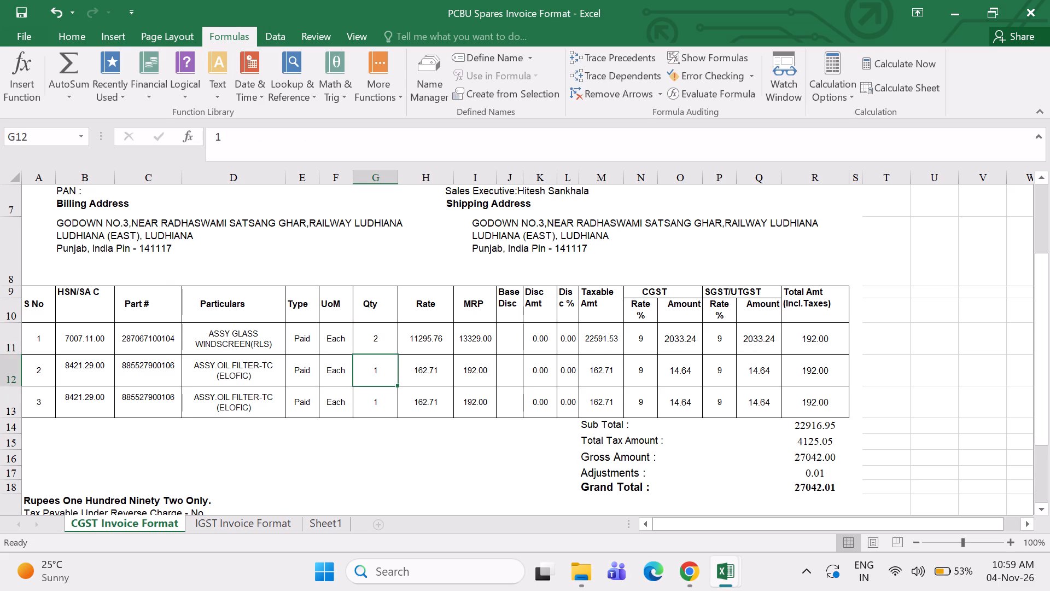
# Replace the first item's total amount in R11 with a formula adding taxable, CGST and SGST amounts, =M11+O11+Q11.
pyautogui.click(810, 337)
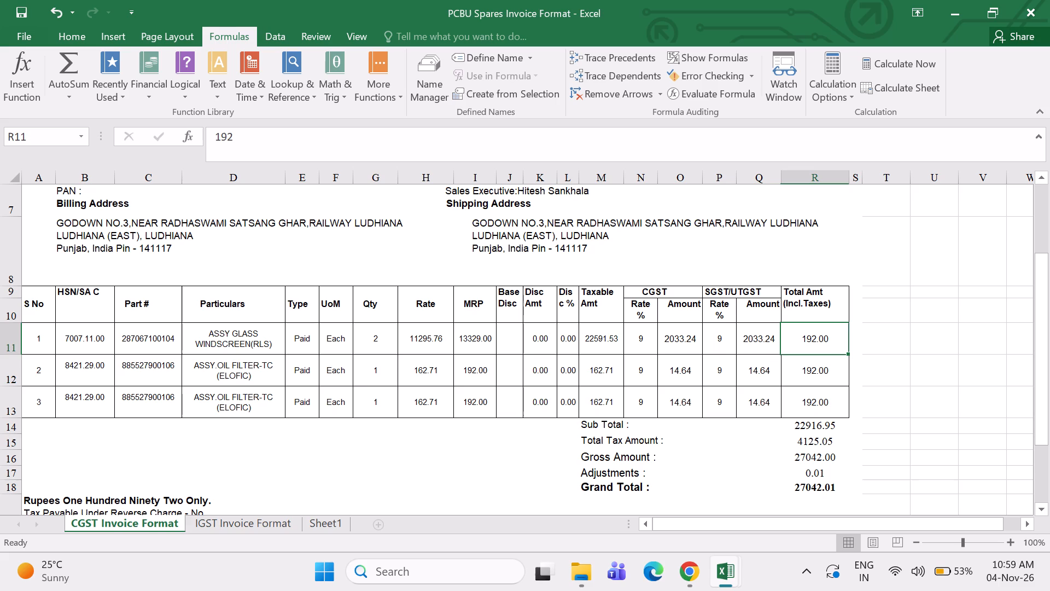
pyautogui.press('=')
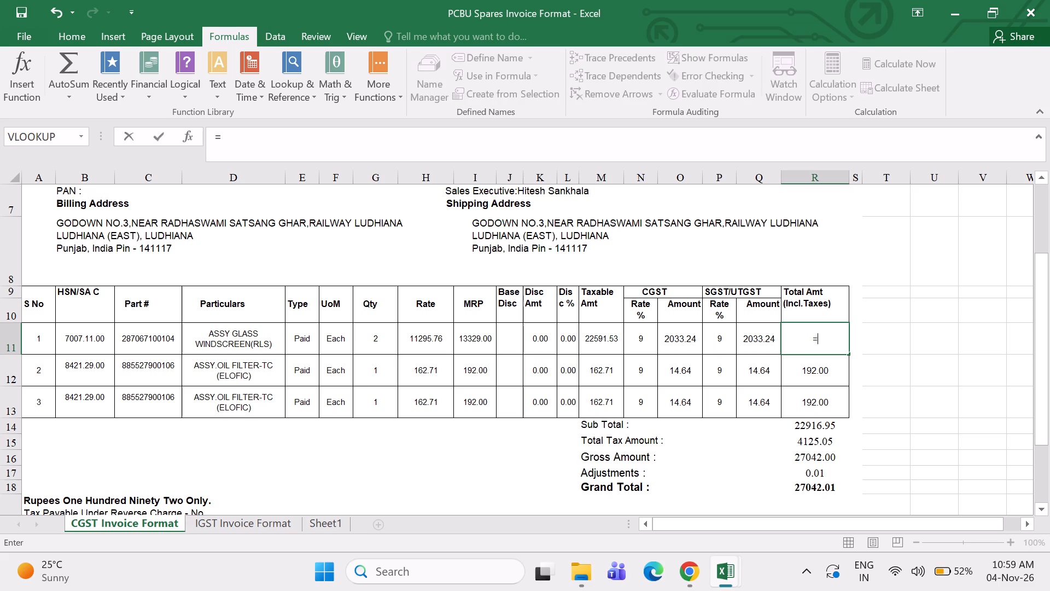
pyautogui.click(598, 345)
pyautogui.hotkey('shift', '+')
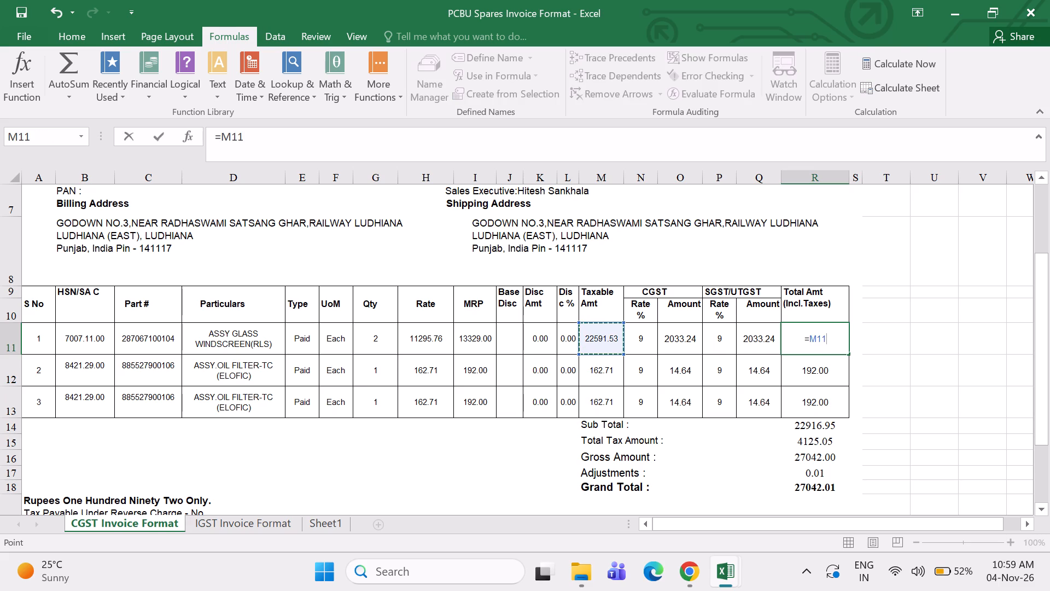
pyautogui.click(684, 344)
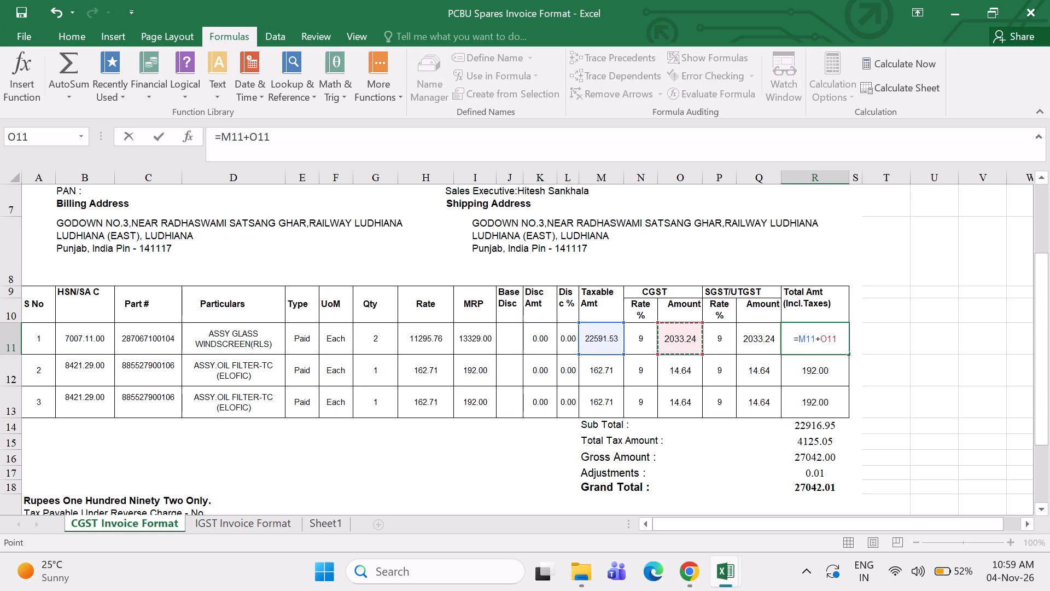
pyautogui.hotkey('shift', '+')
pyautogui.click(752, 340)
pyautogui.press('Return')
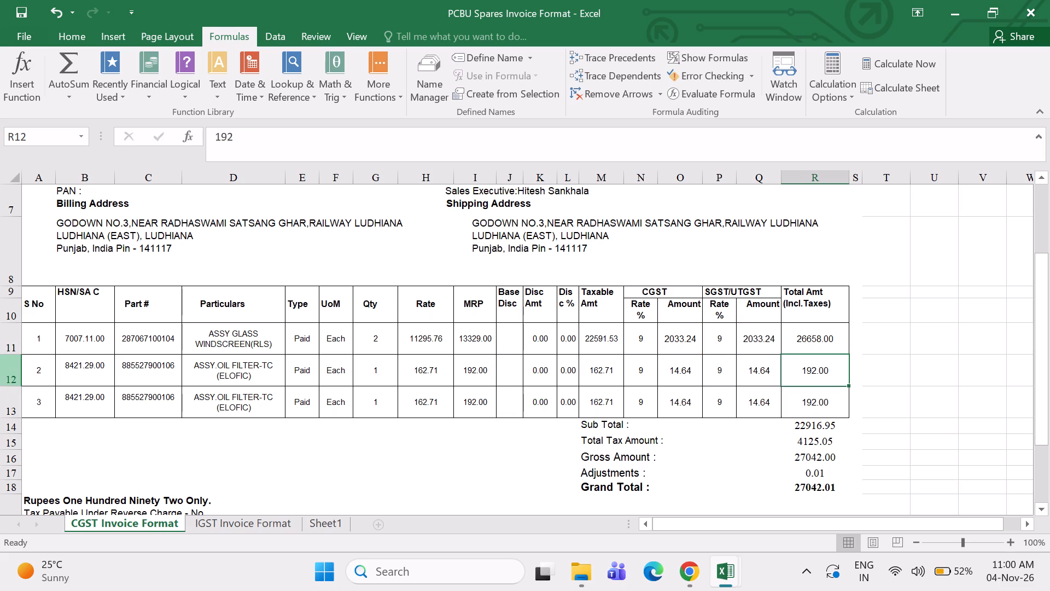
# Delete the second and third item rows, sheet rows 12 and 13, from the CGST invoice.
pyautogui.moveTo(12, 368); pyautogui.dragTo(11, 396)
pyautogui.rightClick(76, 376)
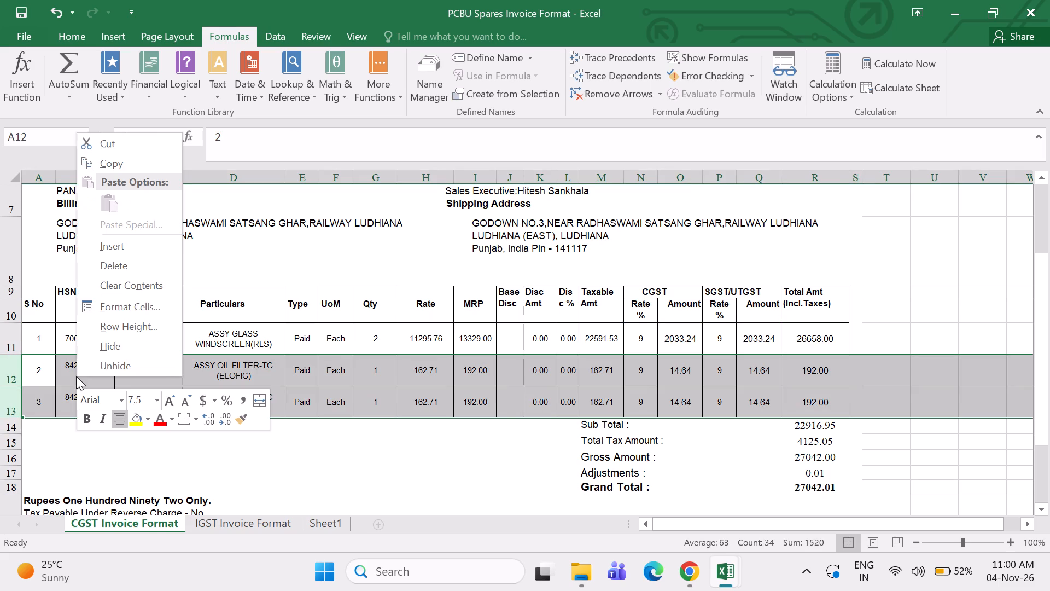
pyautogui.click(113, 270)
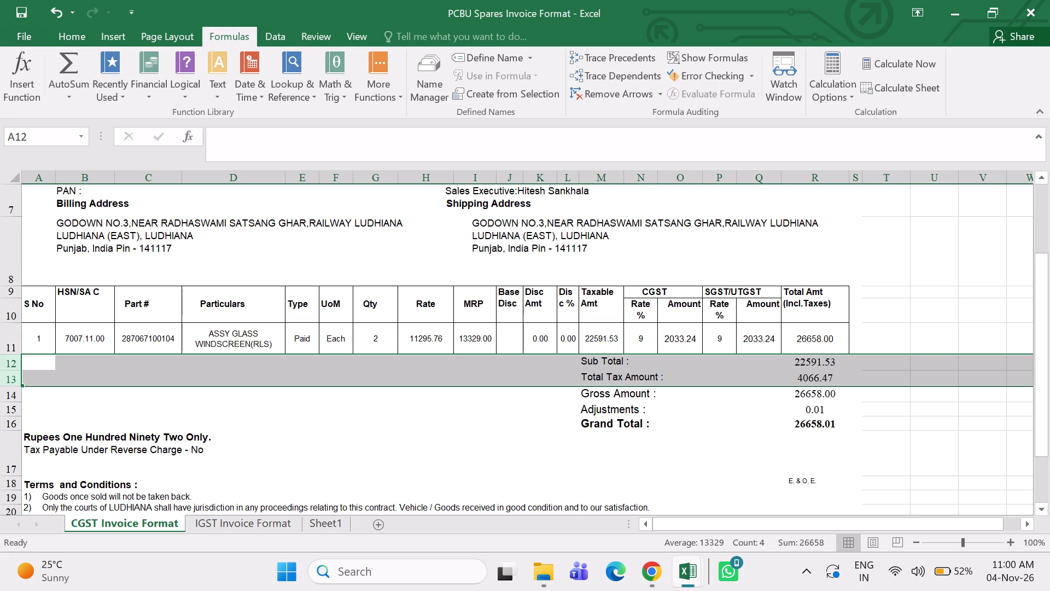
# Set the Adjustments amount below the item table to 0.00.
pyautogui.click(812, 408)
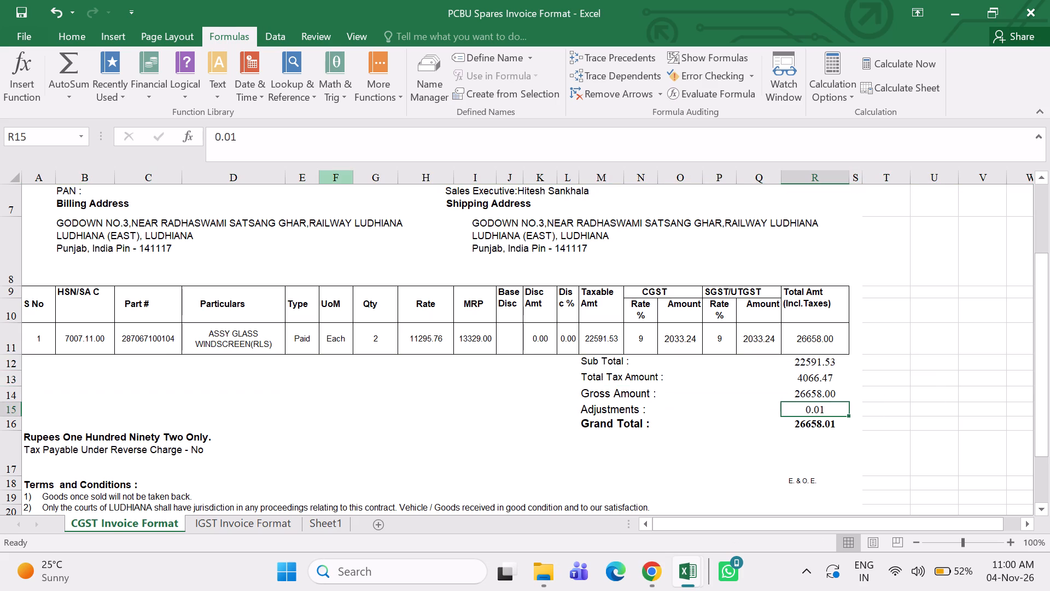
pyautogui.click(259, 145)
pyautogui.press('BackSpace')
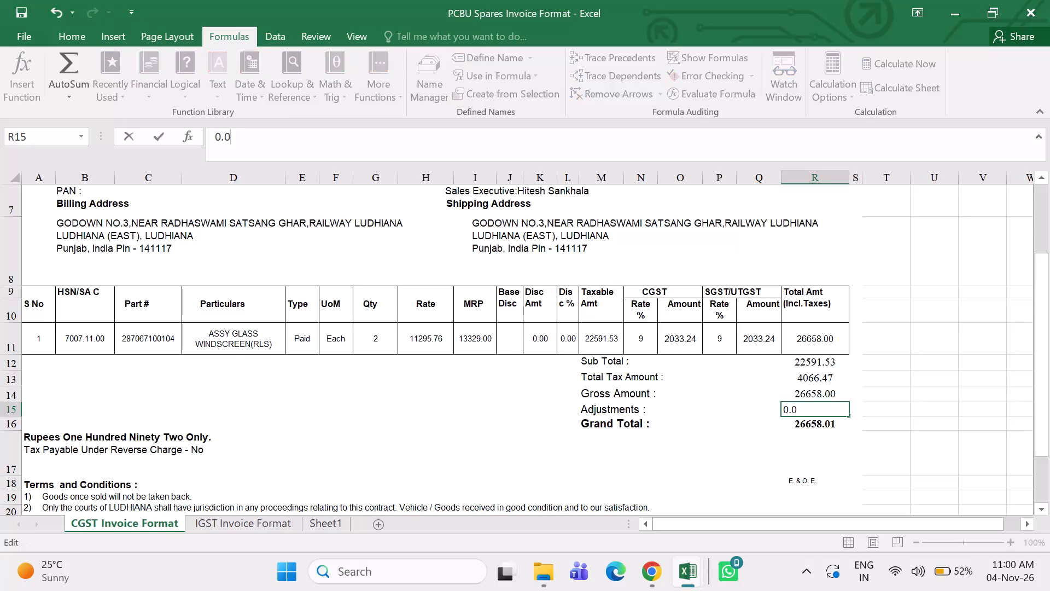
pyautogui.press('0')
pyautogui.click(936, 390)
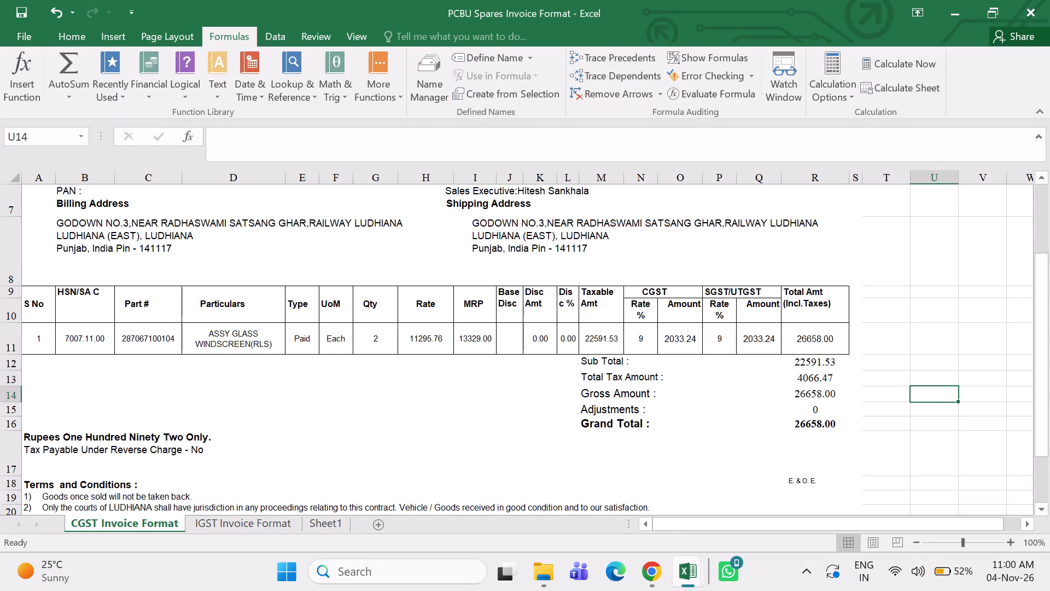
# Set the discount percentage of the remaining item row to 10.
pyautogui.click(560, 338)
pyautogui.write('10')
pyautogui.press('Return')
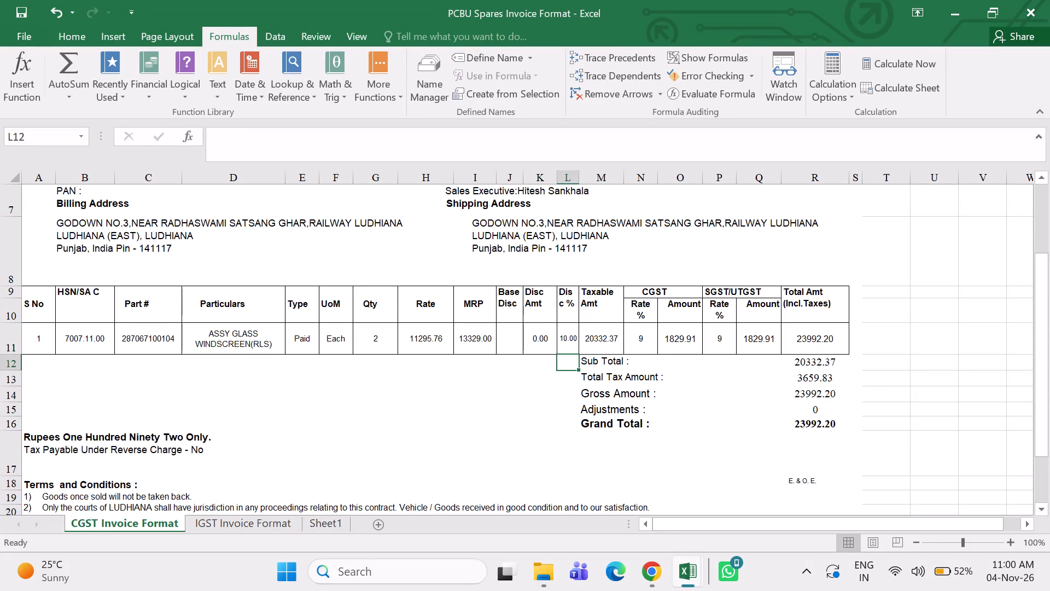
# Go back to the top of the CGST invoice and examine its customer and vehicle details.
pyautogui.press('Up')
pyautogui.press('Up')
pyautogui.press('Up')
pyautogui.press('Up')
pyautogui.press('Up')
pyautogui.press('Up')
pyautogui.press('Up')
pyautogui.press('Up')
pyautogui.press('Up')
pyautogui.press('Up')
pyautogui.press('Up')
pyautogui.press('Up')
pyautogui.press('Up')
pyautogui.press('Up')
pyautogui.press('Up')
pyautogui.press('Up')
pyautogui.press('Up')
pyautogui.press('Up')
pyautogui.press('Up')
pyautogui.press('Up')
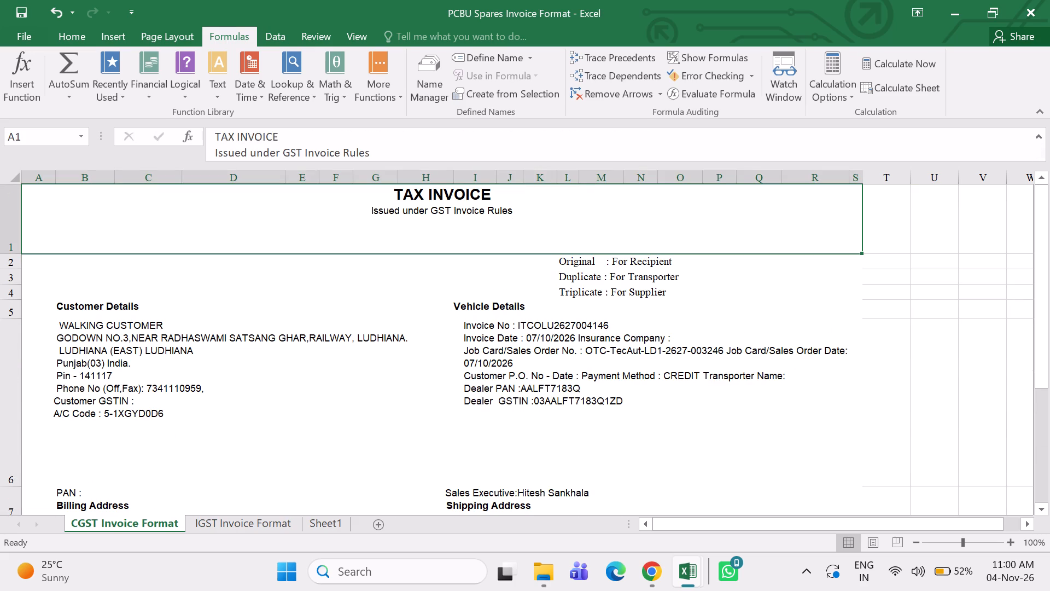
# Replace the TAX INVOICE title at the top of the CGST sheet with CHALLAN, keeping the GST rules line below.
pyautogui.click(282, 136)
pyautogui.press('BackSpace')
pyautogui.press('BackSpace')
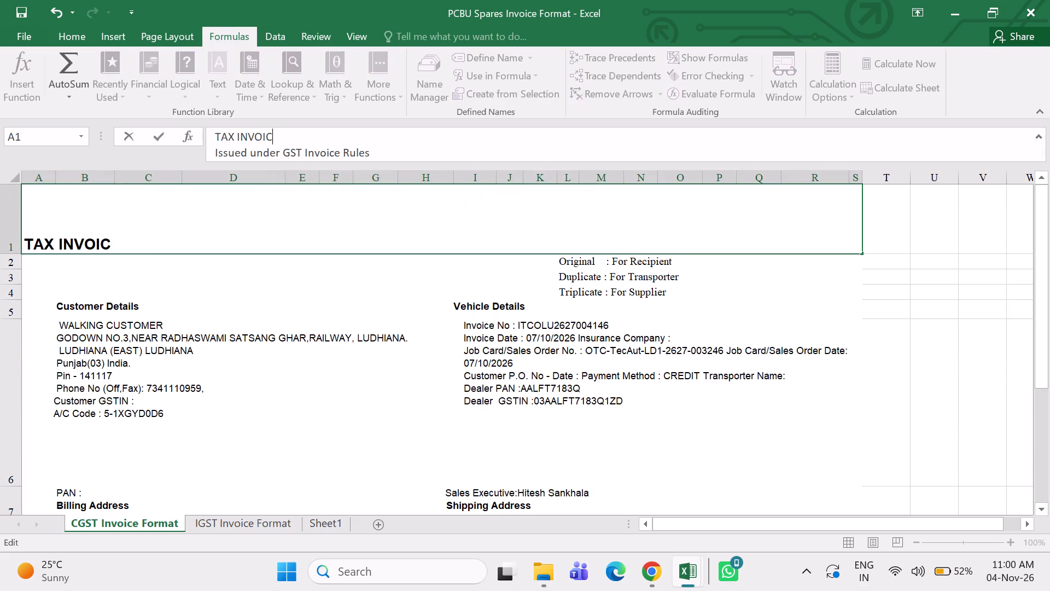
pyautogui.press('BackSpace')
pyautogui.press('BackSpace')
pyautogui.press('BackSpace')
pyautogui.press('BackSpace')
pyautogui.press('BackSpace')
pyautogui.press('BackSpace')
pyautogui.press('BackSpace')
pyautogui.press('BackSpace')
pyautogui.press('BackSpace')
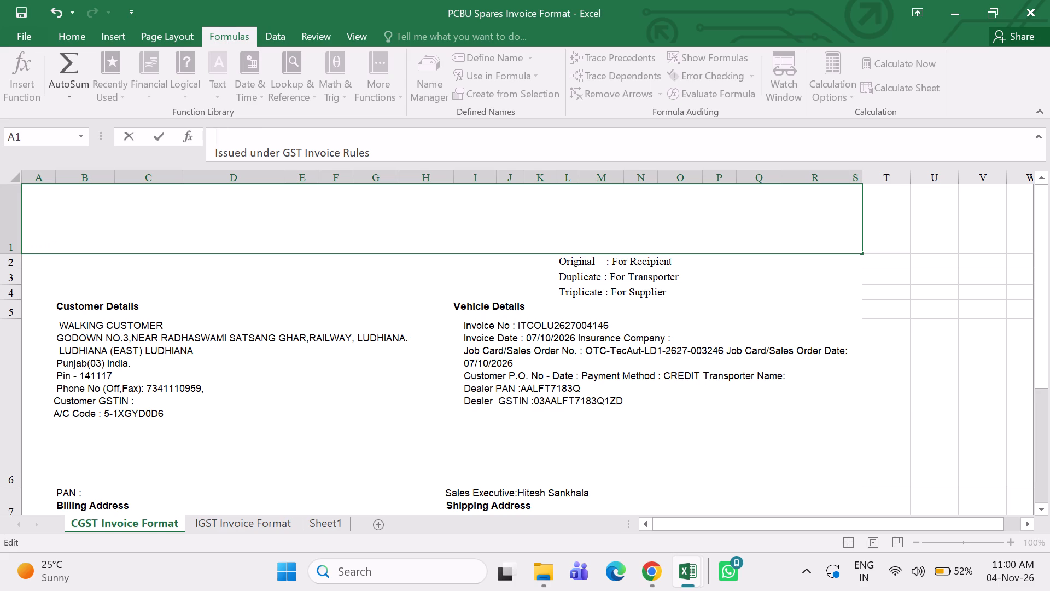
pyautogui.write('CHALLA')
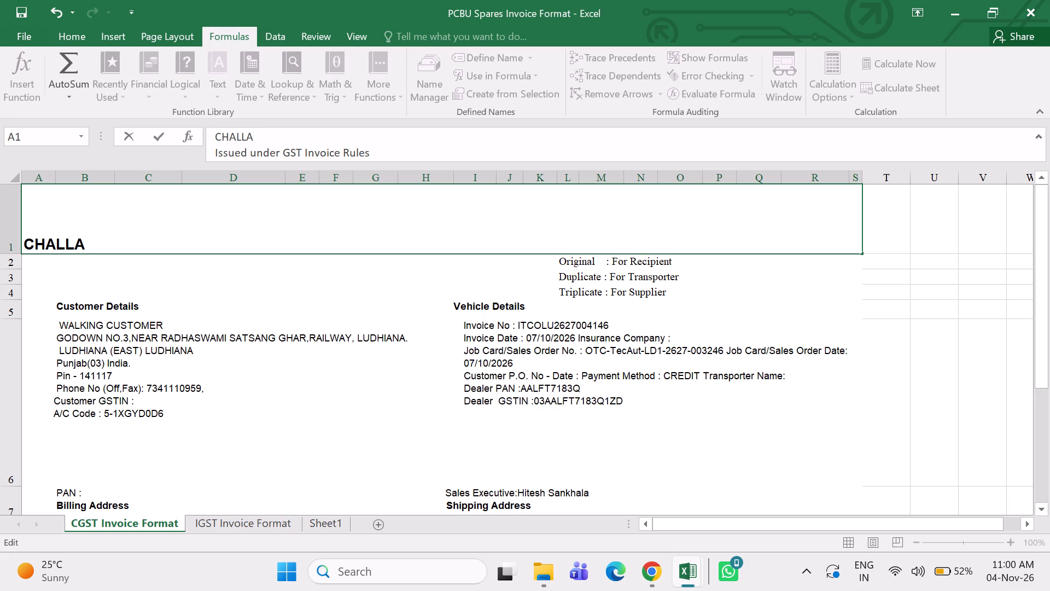
pyautogui.hotkey('shift', 'n')
pyautogui.click(299, 296)
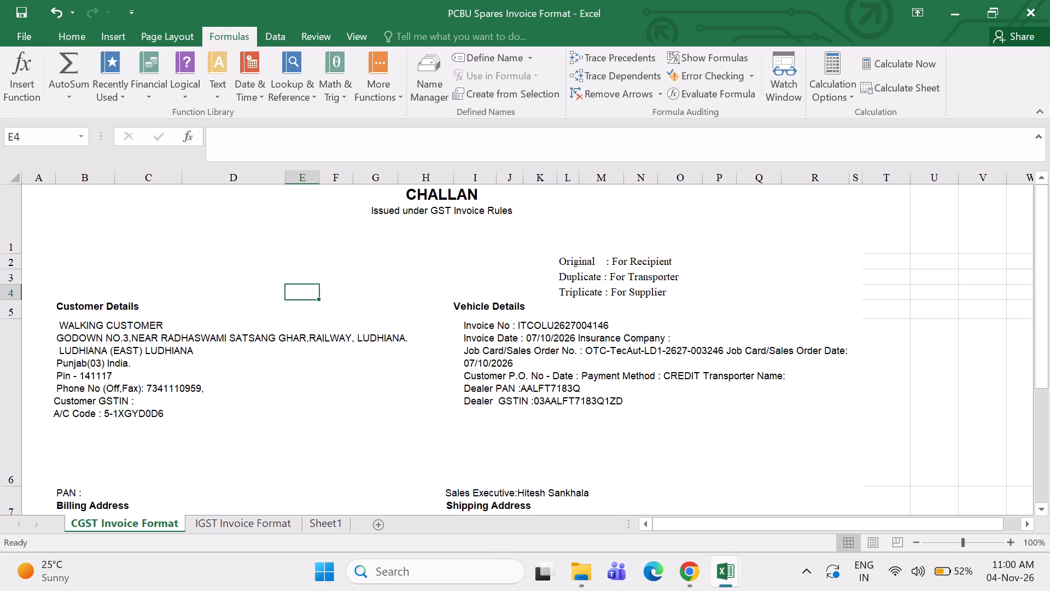
# Change the Invoice No label in the Vehicle Details block to CHALLAN NO.
pyautogui.click(493, 324)
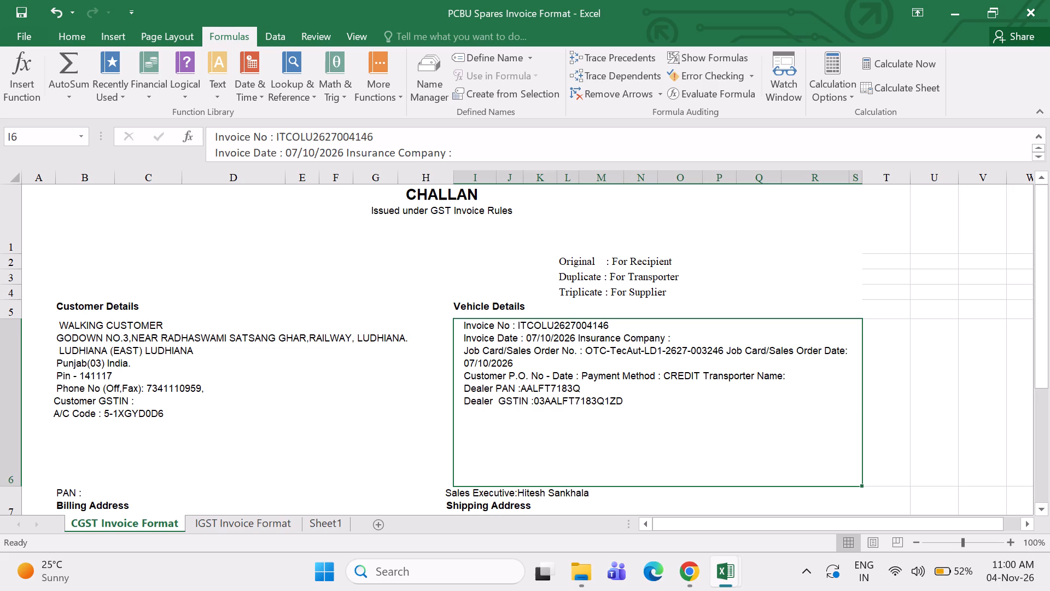
pyautogui.click(268, 140)
pyautogui.press('BackSpace')
pyautogui.press('BackSpace')
pyautogui.press('BackSpace')
pyautogui.press('BackSpace')
pyautogui.press('BackSpace')
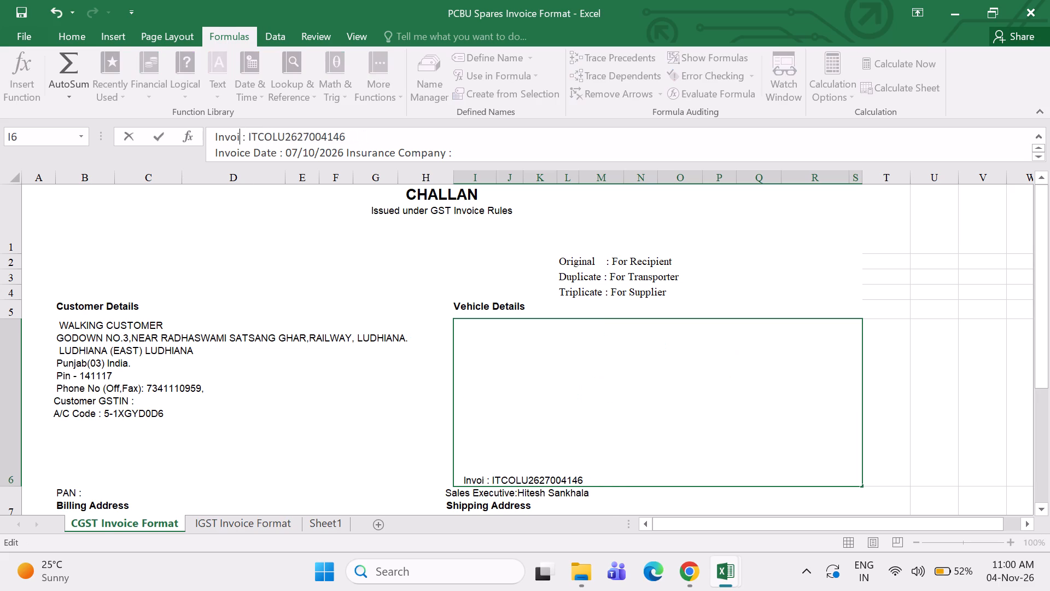
pyautogui.press('BackSpace')
pyautogui.press('BackSpace')
pyautogui.press('BackSpace')
pyautogui.press('BackSpace')
pyautogui.press('BackSpace')
pyautogui.write('CHALLAN NO')
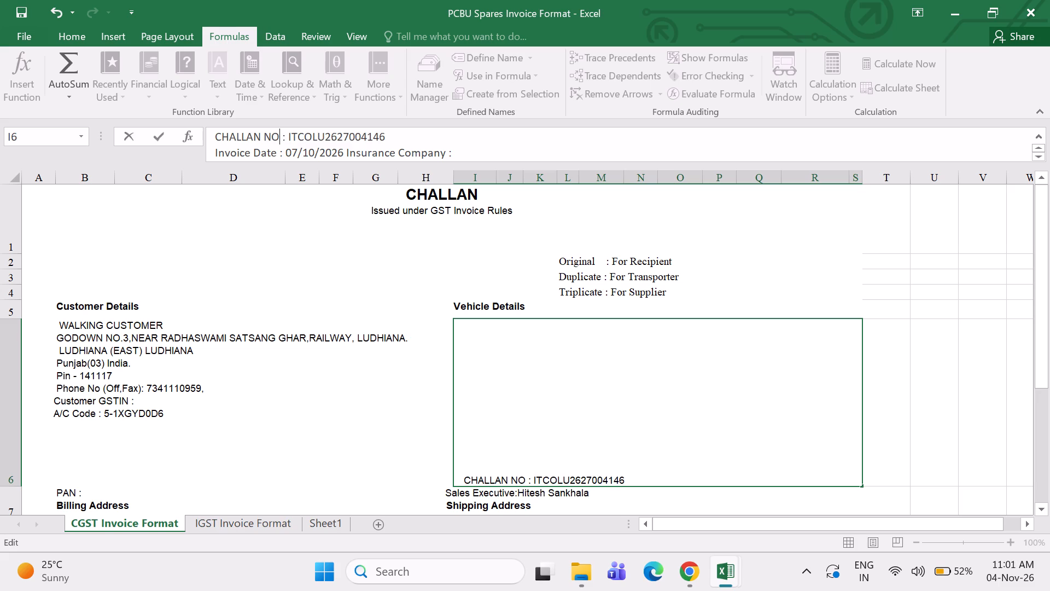
# Set the challan number in the Vehicle Details block to 1.
pyautogui.click(388, 135)
pyautogui.press('BackSpace')
pyautogui.press('BackSpace')
pyautogui.press('BackSpace')
pyautogui.press('BackSpace')
pyautogui.press('BackSpace')
pyautogui.press('BackSpace')
pyautogui.press('BackSpace')
pyautogui.press('BackSpace')
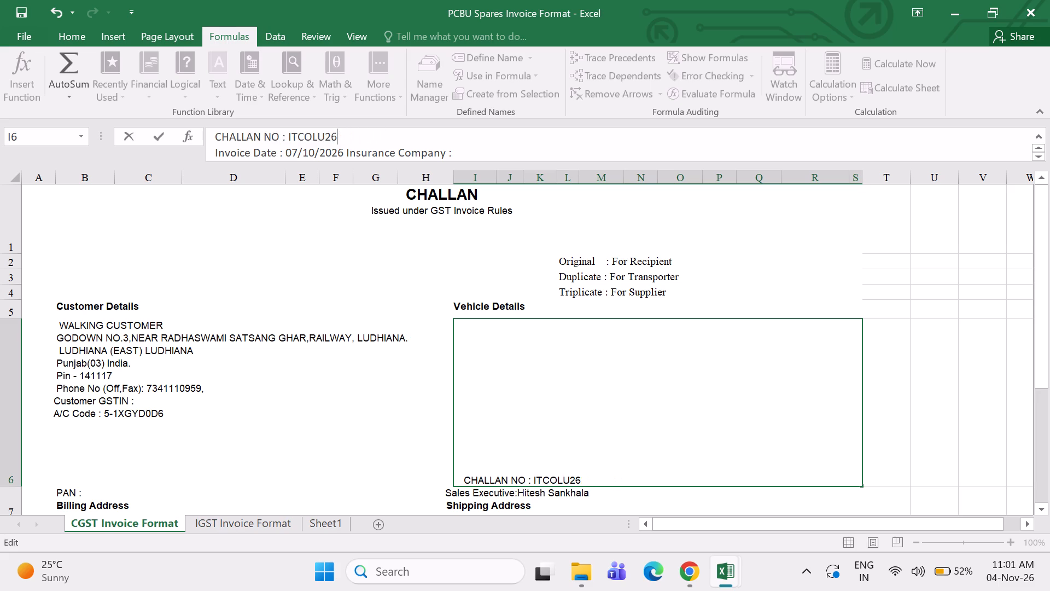
pyautogui.press('BackSpace')
pyautogui.press('BackSpace')
pyautogui.press('BackSpace')
pyautogui.press('BackSpace')
pyautogui.press('BackSpace')
pyautogui.press('BackSpace')
pyautogui.press('BackSpace')
pyautogui.press('BackSpace')
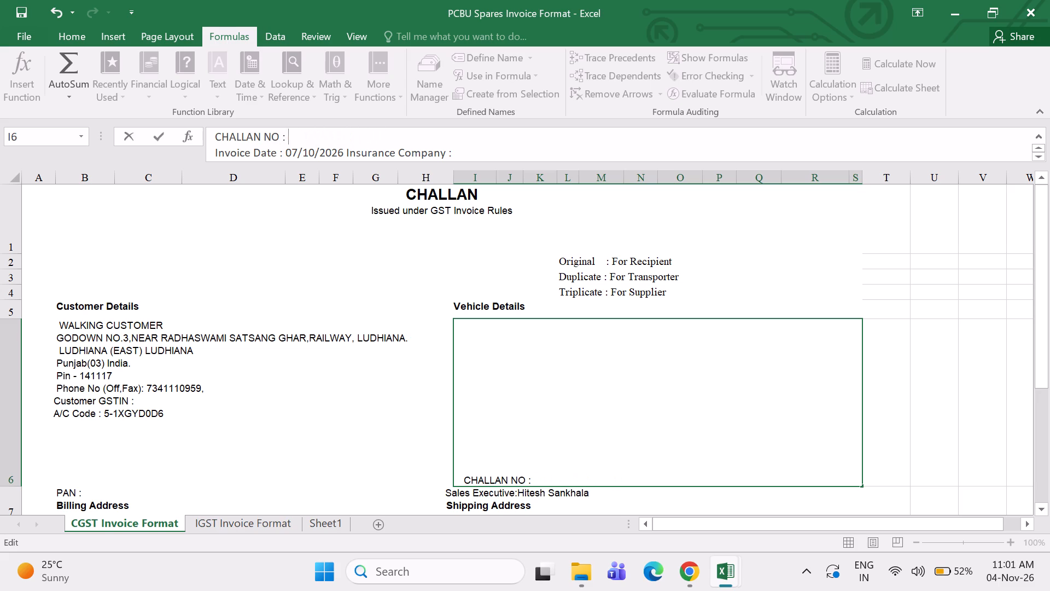
pyautogui.press('1')
pyautogui.click(950, 300)
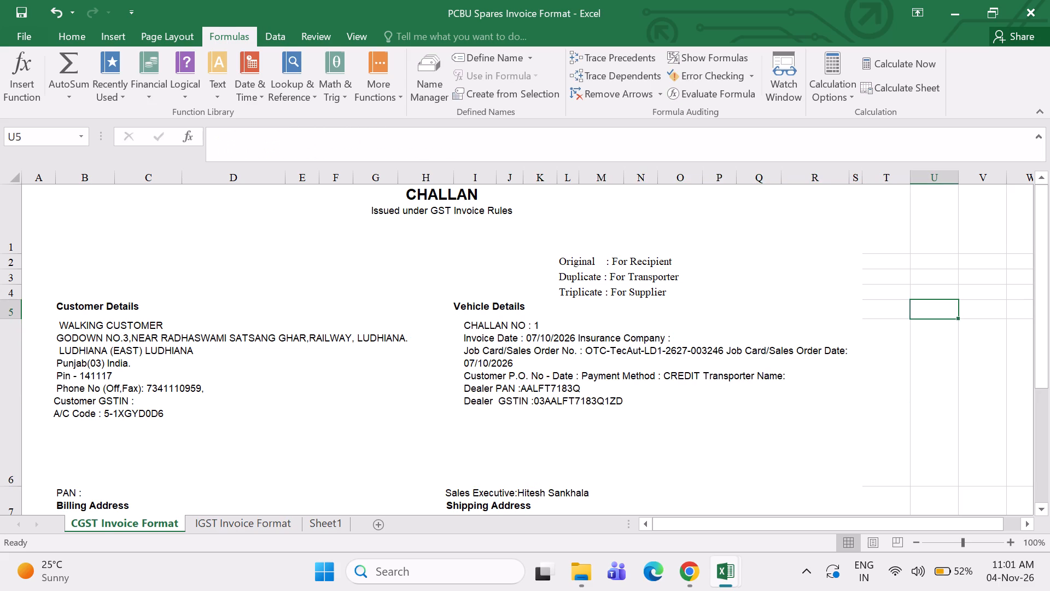
# Set the Invoice Date in the Vehicle Details block to 04/11/2026.
pyautogui.click(539, 339)
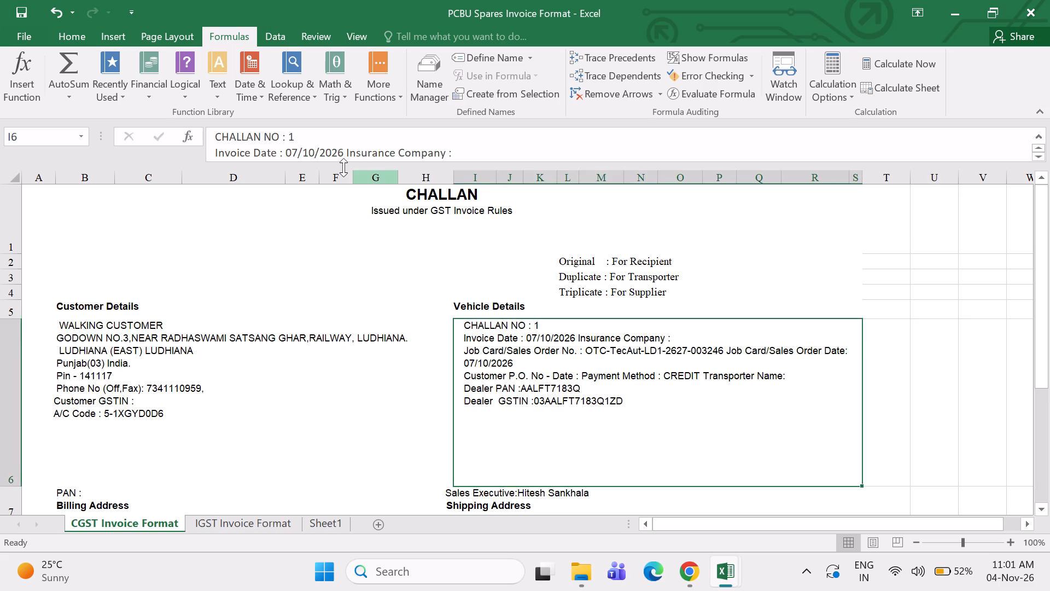
pyautogui.click(297, 151)
pyautogui.press('BackSpace')
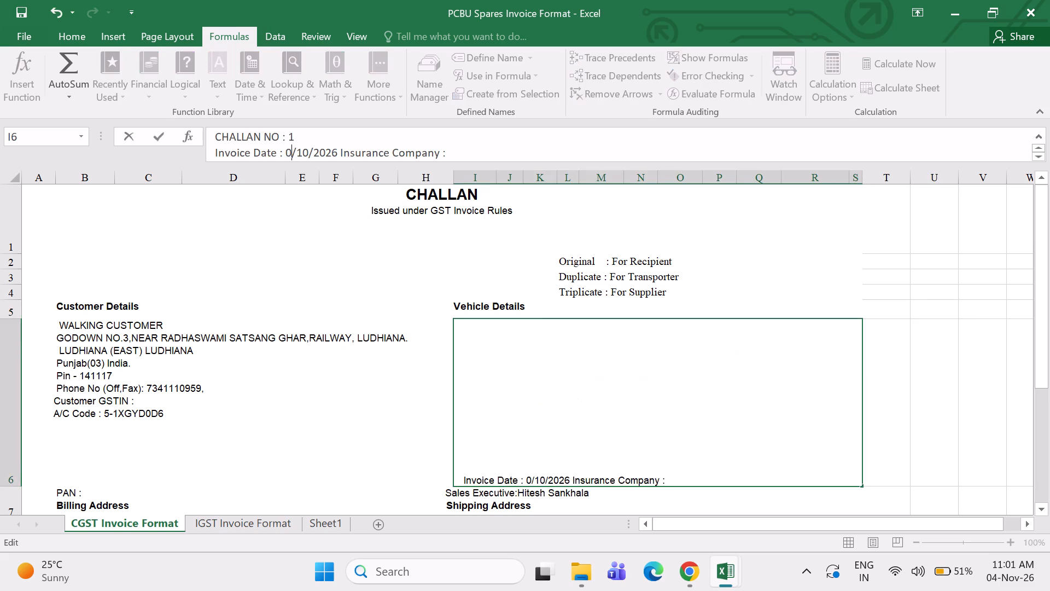
pyautogui.press('BackSpace')
pyautogui.write('04')
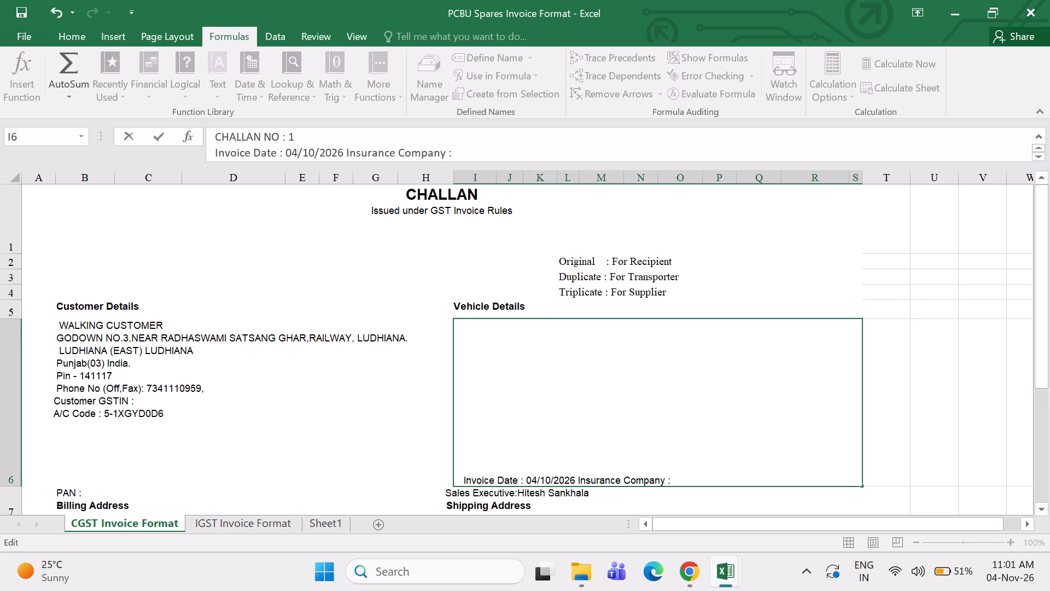
pyautogui.click(314, 152)
pyautogui.press('BackSpace')
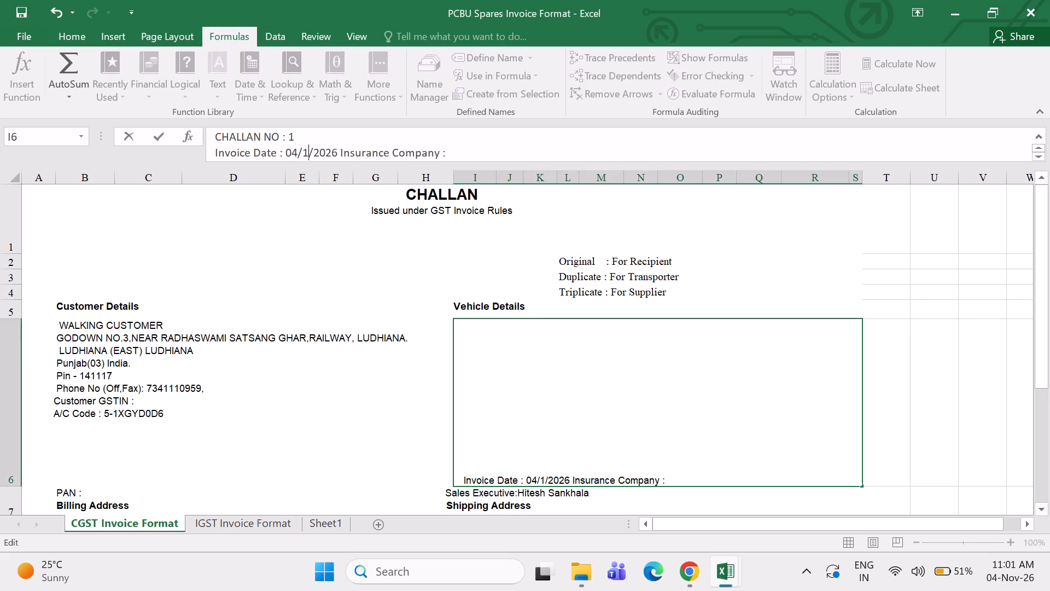
pyautogui.press('1')
pyautogui.click(930, 338)
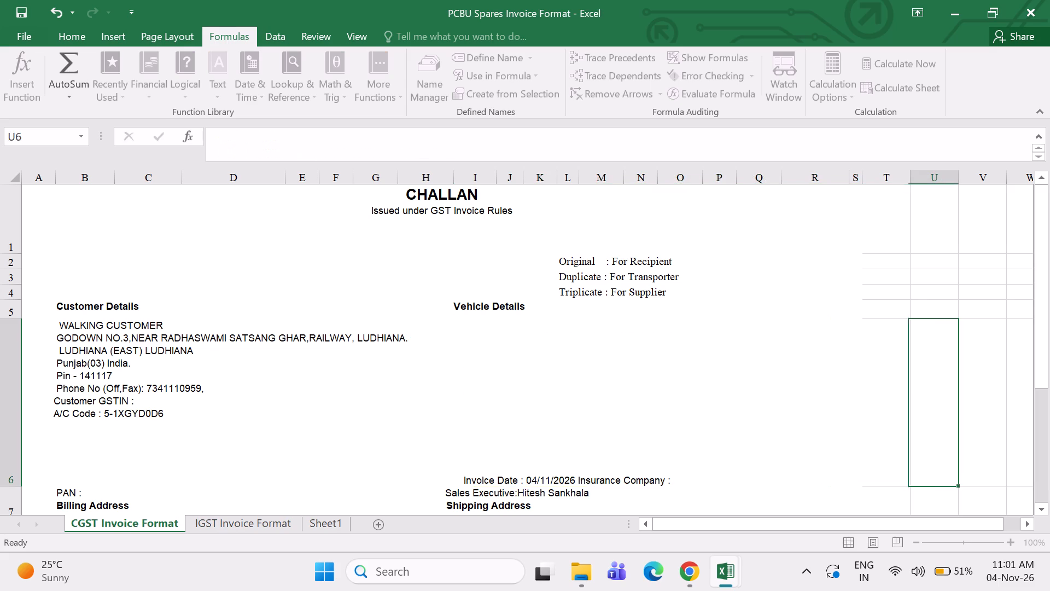
# Set the Job Card/Sales Order Date in the Vehicle Details block to 04/11/2026.
pyautogui.click(647, 350)
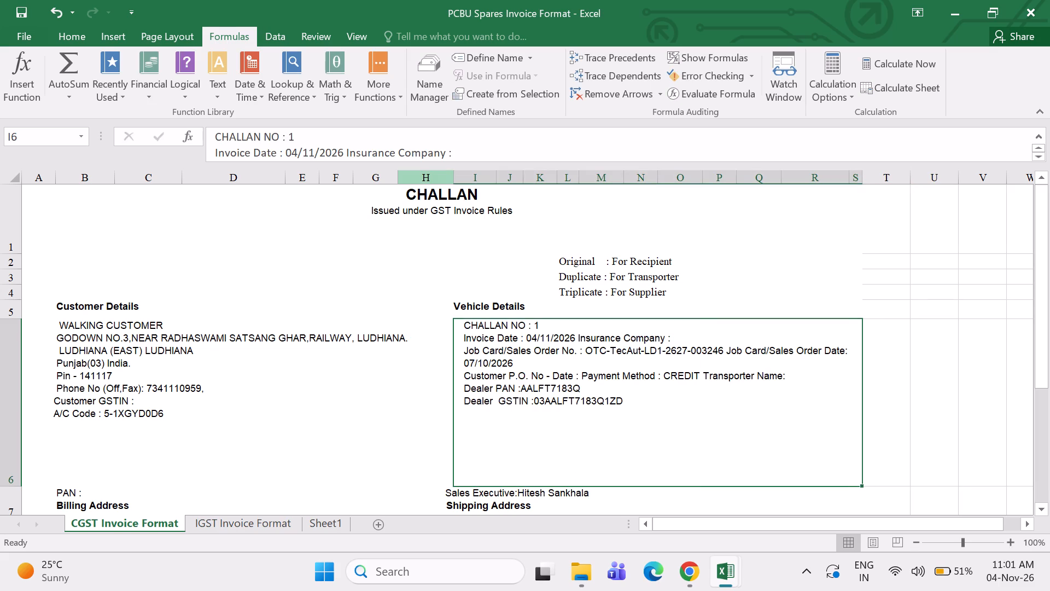
pyautogui.click(413, 155)
pyautogui.press('Down')
pyautogui.press('Down')
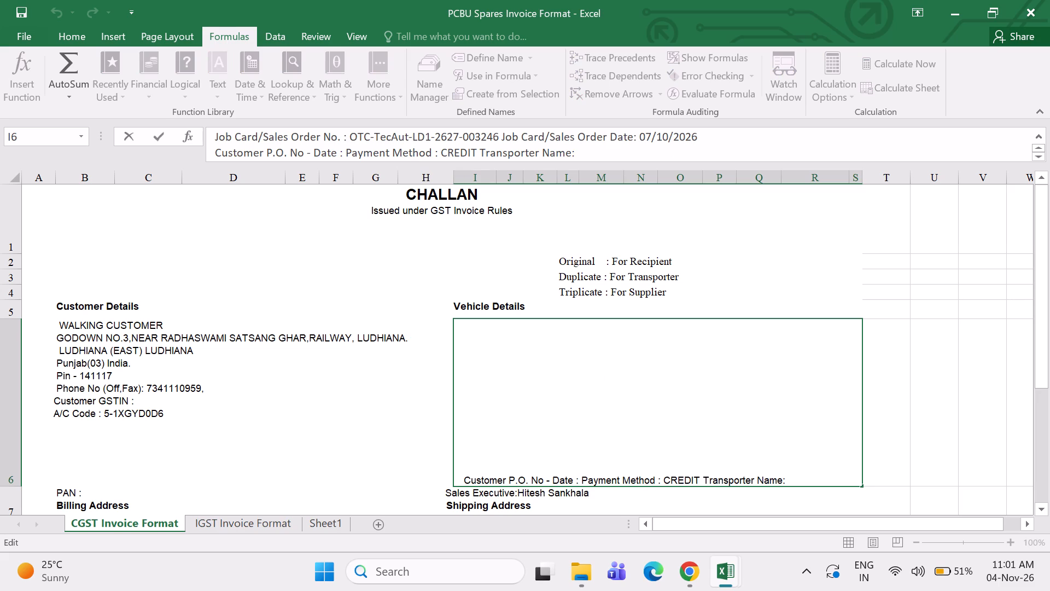
pyautogui.click(651, 136)
pyautogui.press('BackSpace')
pyautogui.press('4')
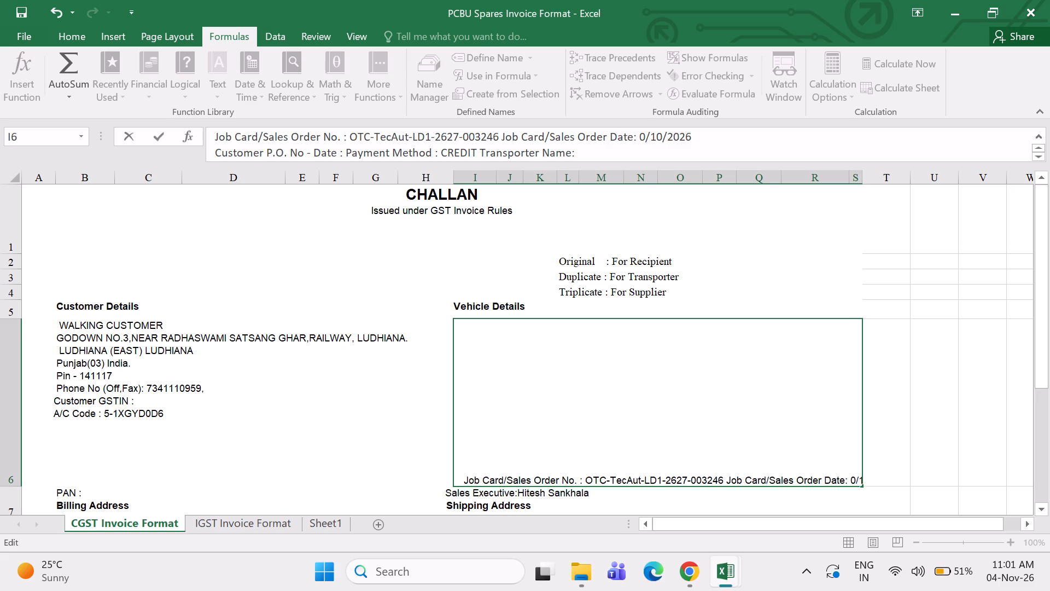
pyautogui.click(667, 135)
pyautogui.press('BackSpace')
pyautogui.press('1')
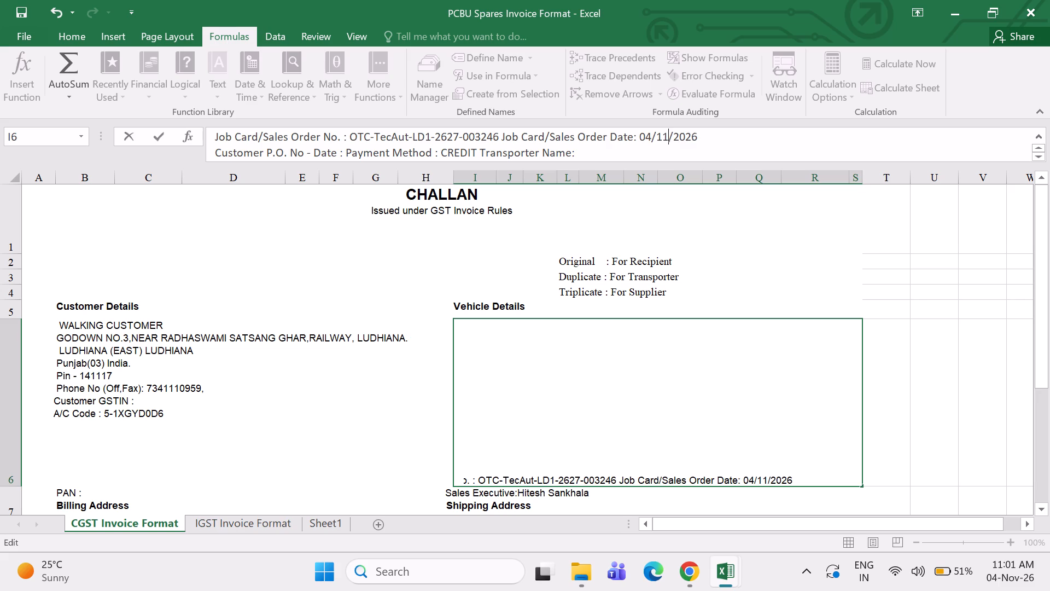
pyautogui.click(944, 343)
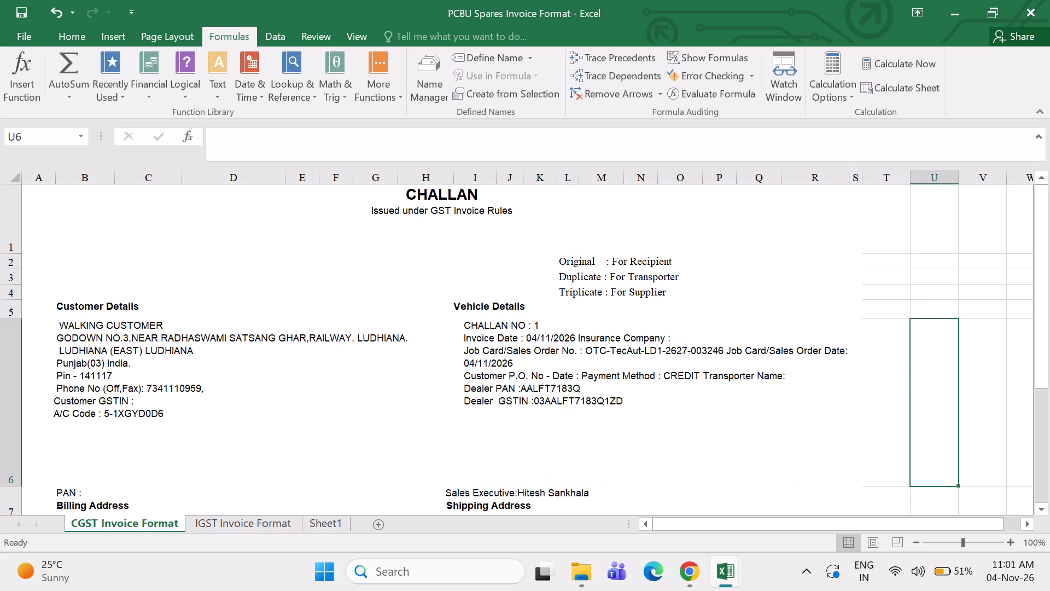
# Replace the customer name WALKING CUSTOMER in the Customer Details block with NARESH MOTOR.
pyautogui.click(84, 327)
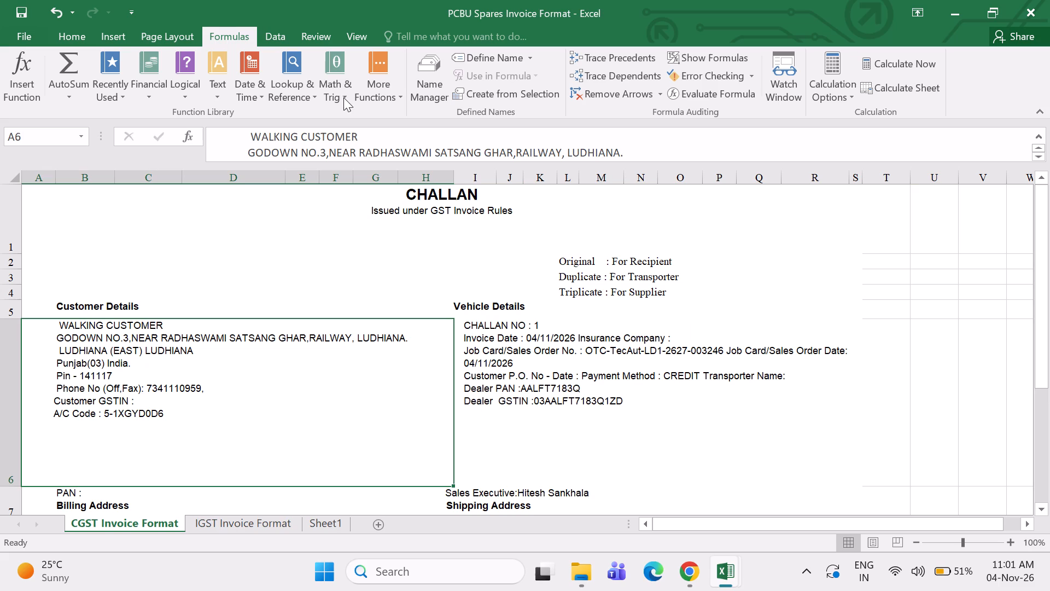
pyautogui.click(364, 143)
pyautogui.press('BackSpace')
pyautogui.press('BackSpace')
pyautogui.press('BackSpace')
pyautogui.press('BackSpace')
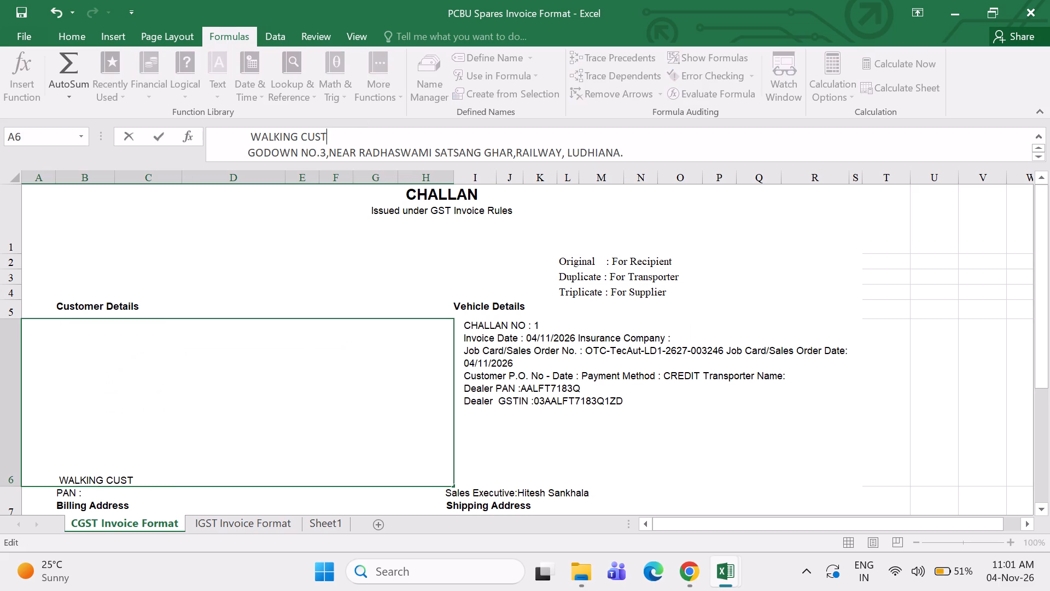
pyautogui.press('BackSpace')
pyautogui.press('BackSpace')
pyautogui.press('BackSpace')
pyautogui.press('BackSpace')
pyautogui.press('BackSpace')
pyautogui.press('BackSpace')
pyautogui.press('BackSpace')
pyautogui.press('BackSpace')
pyautogui.press('BackSpace')
pyautogui.press('BackSpace')
pyautogui.press('BackSpace')
pyautogui.press('BackSpace')
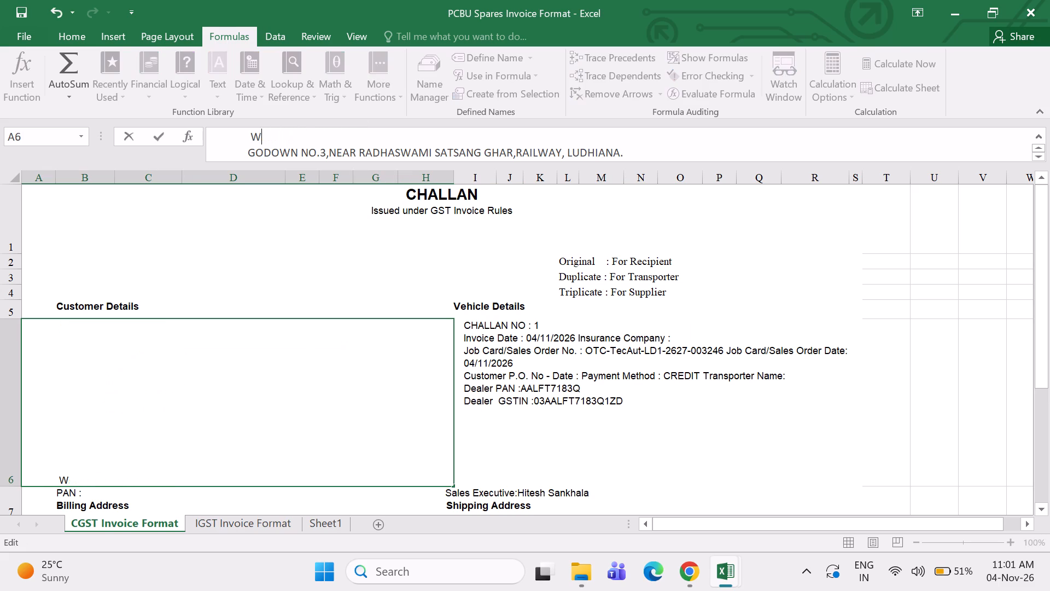
pyautogui.write('NARESHH')
pyautogui.press('space')
pyautogui.hotkey('shift', 'BackSpace')
pyautogui.hotkey('shift', 'BackSpace')
pyautogui.press('space')
pyautogui.write('MOTOR')
pyautogui.press('space')
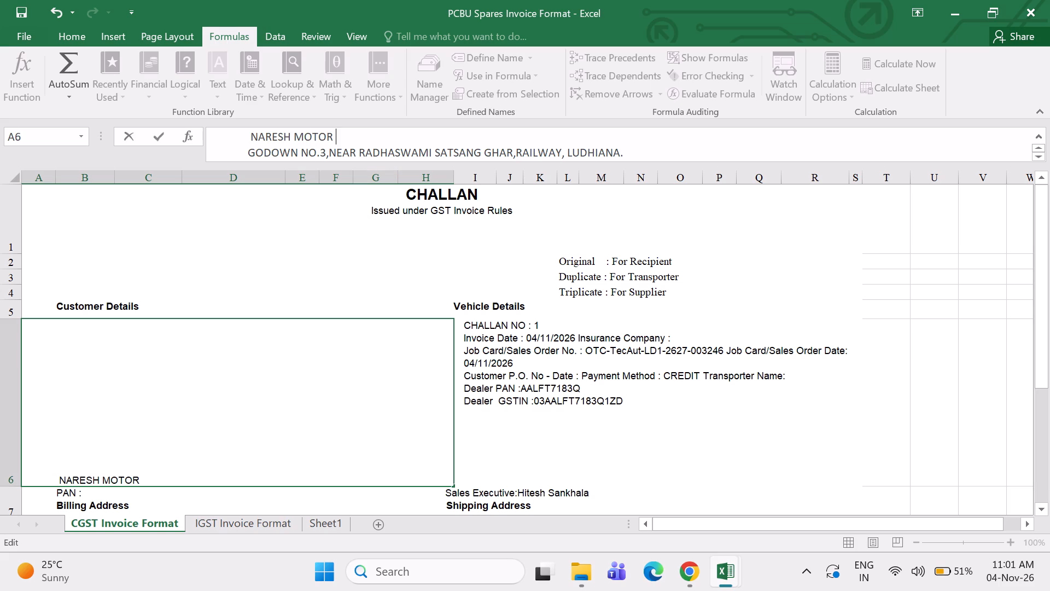
pyautogui.click(336, 383)
pyautogui.click(539, 367)
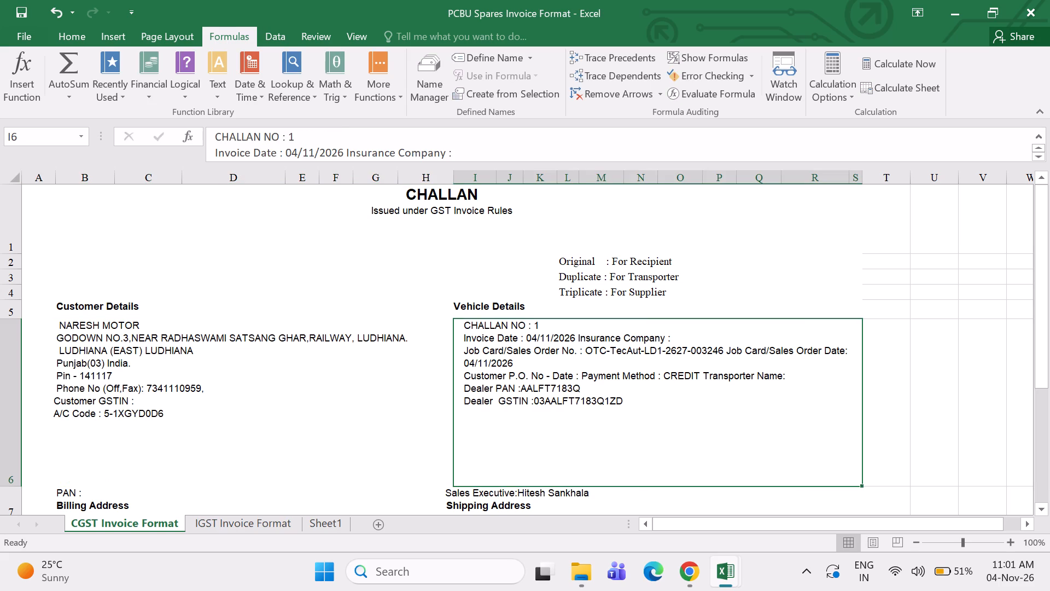
# Replace the street address line under the customer name in Customer Details with KHANNA.
pyautogui.click(100, 338)
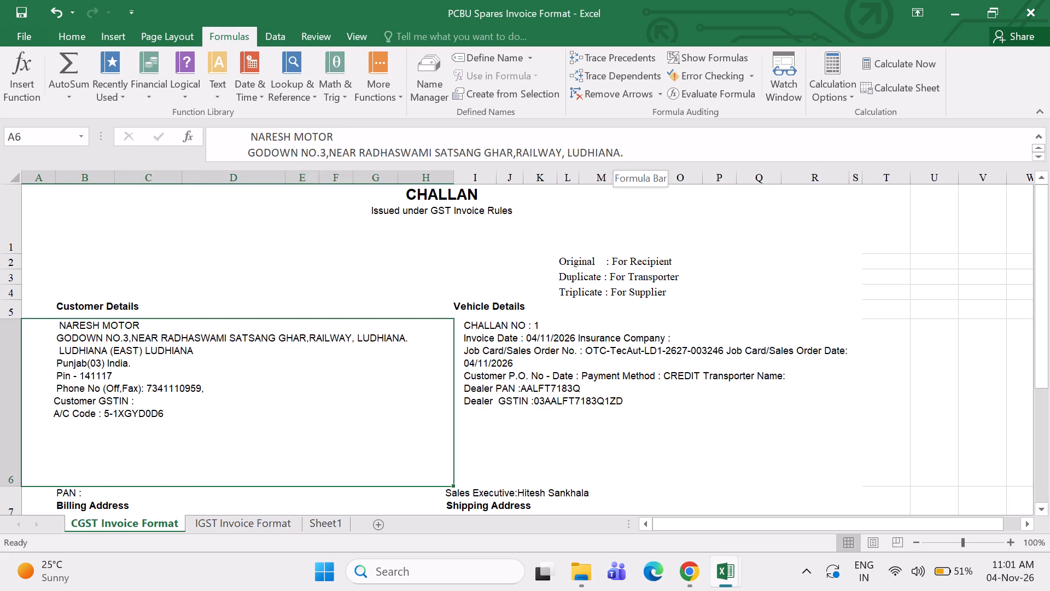
pyautogui.click(626, 153)
pyautogui.press('BackSpace')
pyautogui.press('BackSpace')
pyautogui.press('BackSpace')
pyautogui.press('BackSpace')
pyautogui.press('BackSpace')
pyautogui.press('BackSpace')
pyautogui.press('BackSpace')
pyautogui.press('BackSpace')
pyautogui.press('BackSpace')
pyautogui.press('BackSpace')
pyautogui.press('BackSpace')
pyautogui.press('BackSpace')
pyautogui.press('BackSpace')
pyautogui.press('BackSpace')
pyautogui.press('BackSpace')
pyautogui.press('BackSpace')
pyautogui.press('BackSpace')
pyautogui.press('BackSpace')
pyautogui.press('BackSpace')
pyautogui.press('BackSpace')
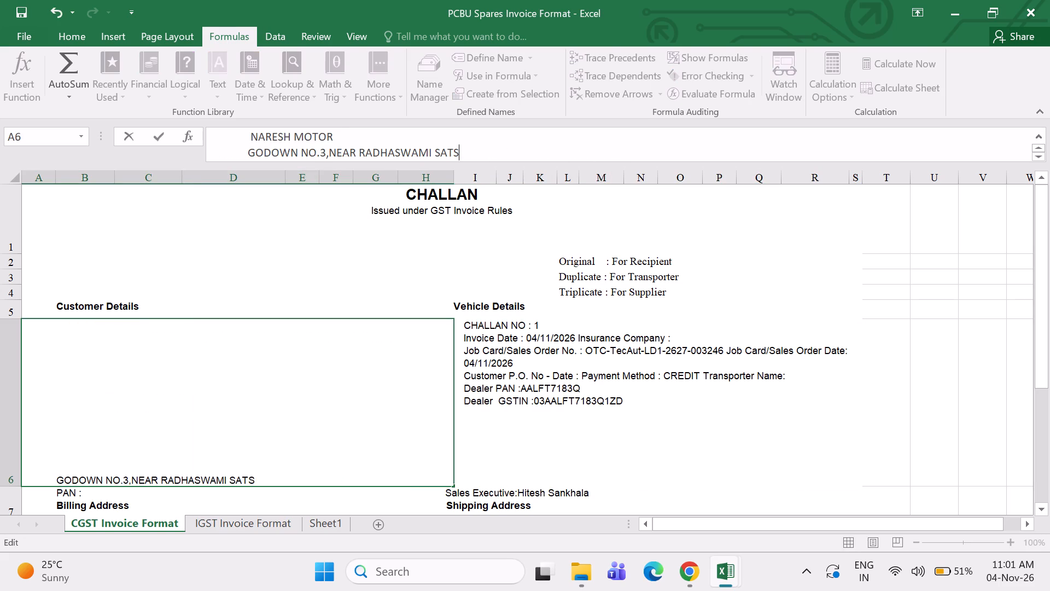
pyautogui.press('BackSpace')
pyautogui.press('BackSpace')
pyautogui.press('BackSpace')
pyautogui.press('BackSpace')
pyautogui.press('BackSpace')
pyautogui.press('BackSpace')
pyautogui.press('BackSpace')
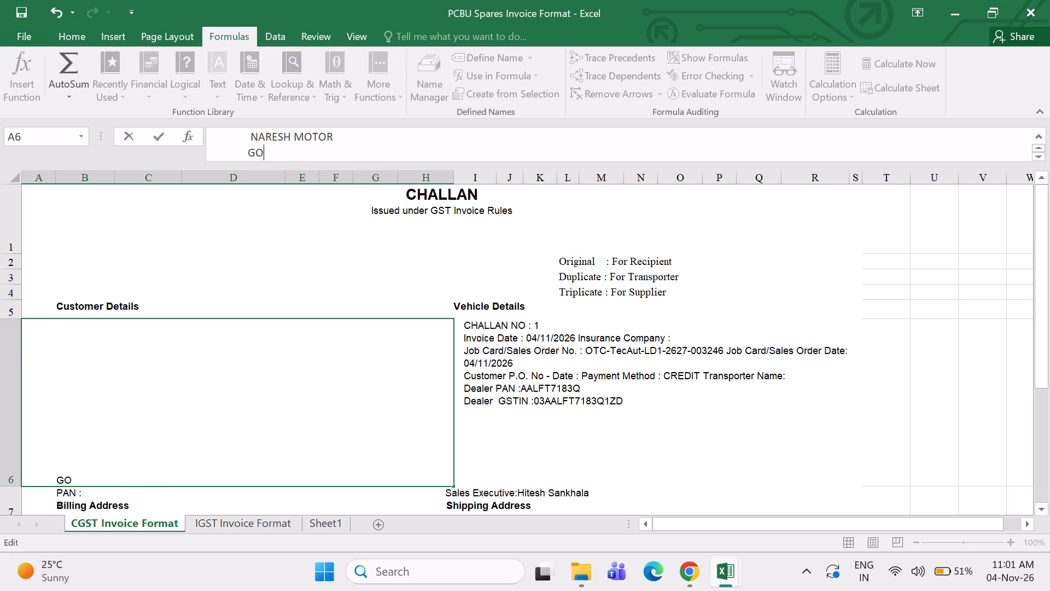
pyautogui.press('BackSpace')
pyautogui.write('KHANNA')
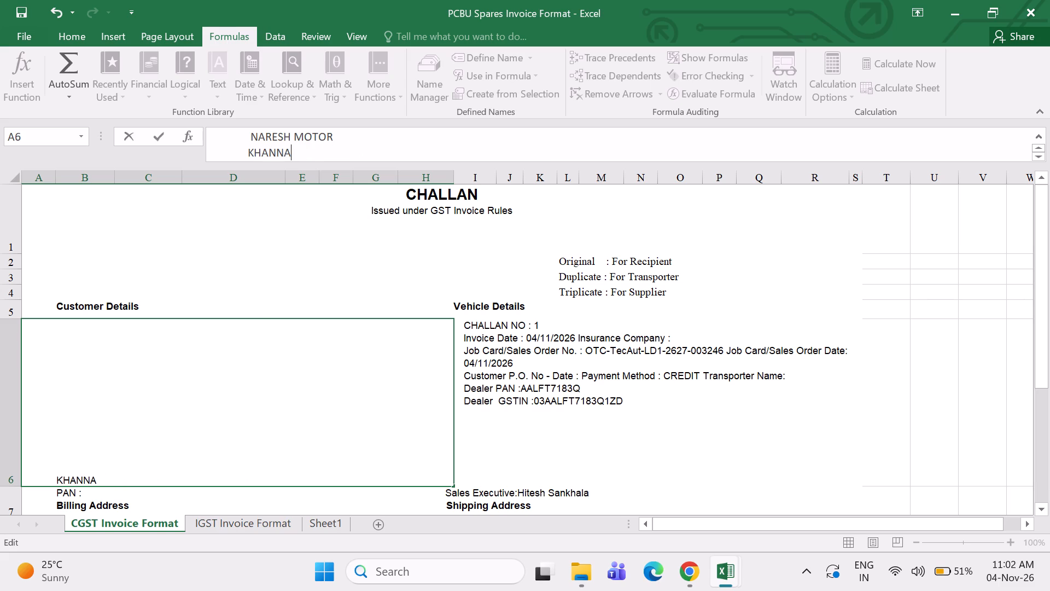
pyautogui.click(806, 387)
# Delete the phone number, Customer GSTIN and A/C Code lines from the end of the Customer Details block.
pyautogui.click(75, 355)
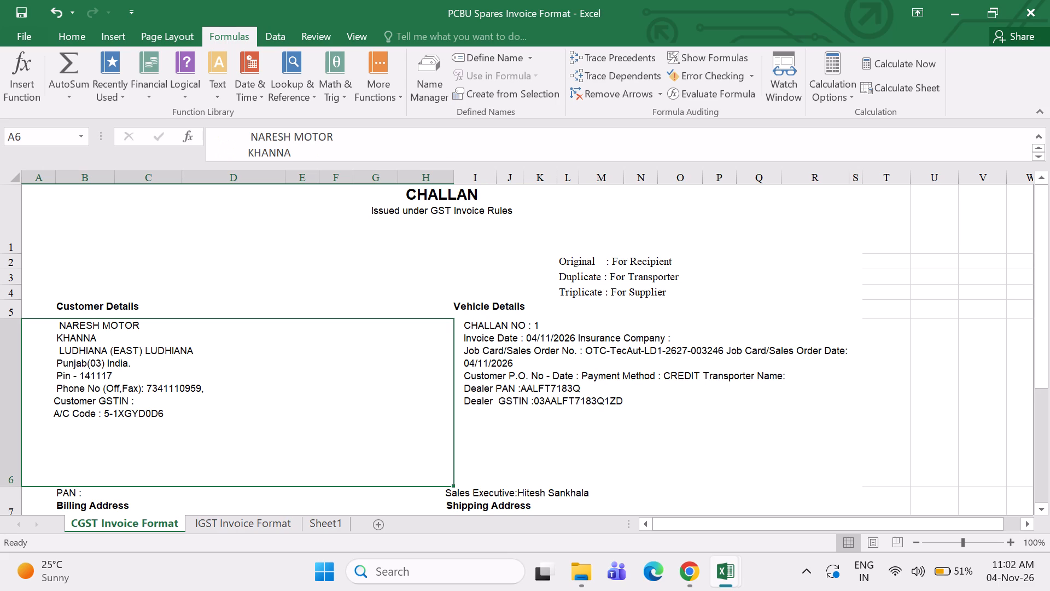
pyautogui.click(291, 150)
pyautogui.press('Down')
pyautogui.press('Down')
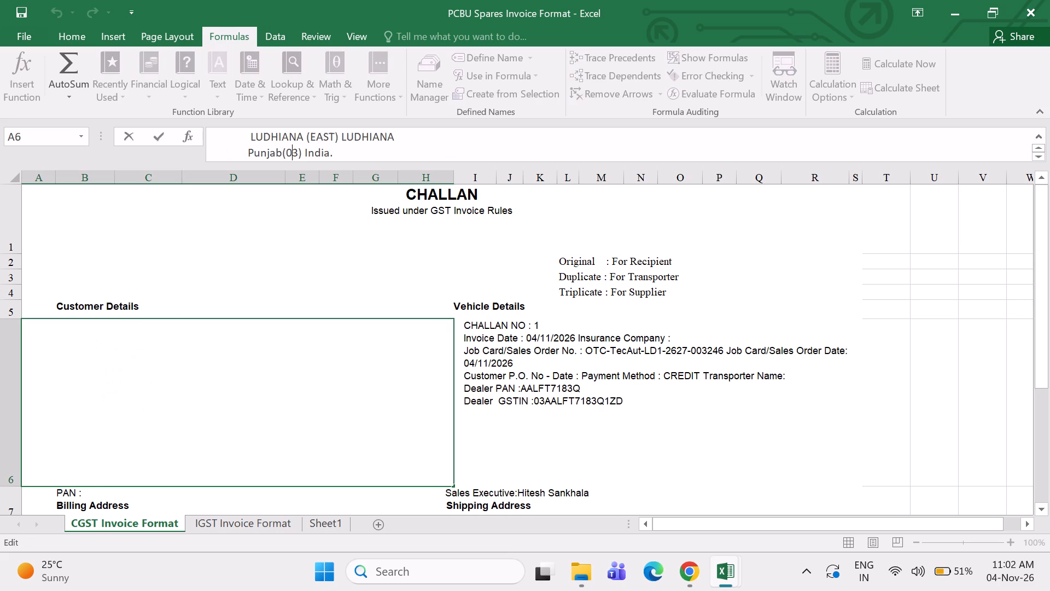
pyautogui.press('Down')
pyautogui.press('Down')
pyautogui.press('Down')
pyautogui.press('Down')
pyautogui.press('Down')
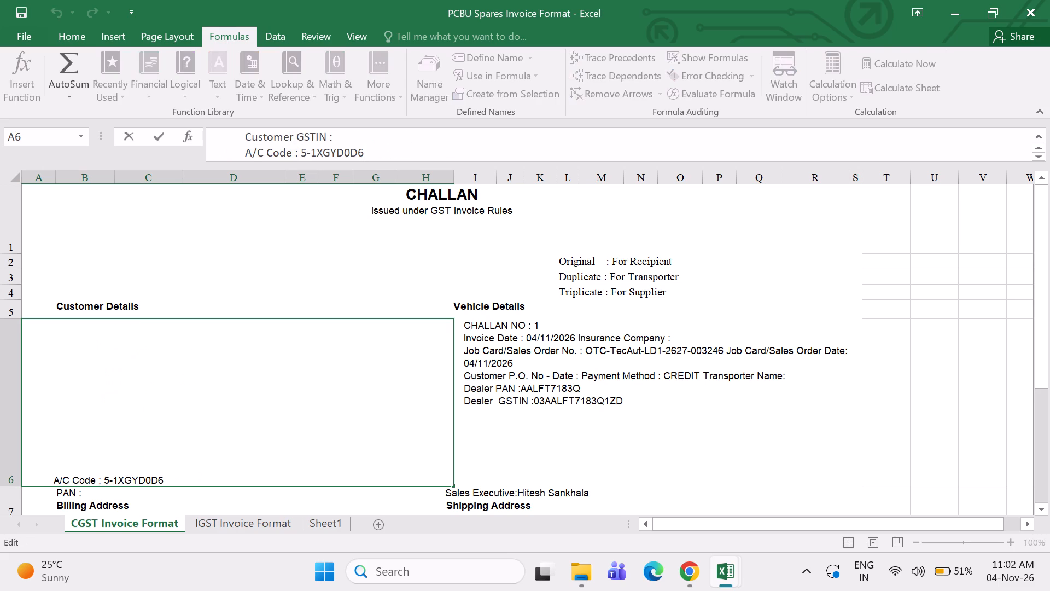
pyautogui.press('BackSpace')
pyautogui.press('BackSpace')
pyautogui.press('BackSpace')
pyautogui.press('BackSpace')
pyautogui.press('BackSpace')
pyautogui.press('BackSpace')
pyautogui.press('BackSpace')
pyautogui.press('BackSpace')
pyautogui.press('BackSpace')
pyautogui.press('BackSpace')
pyautogui.press('BackSpace')
pyautogui.press('BackSpace')
pyautogui.press('BackSpace')
pyautogui.press('BackSpace')
pyautogui.press('BackSpace')
pyautogui.press('BackSpace')
pyautogui.press('BackSpace')
pyautogui.press('BackSpace')
pyautogui.press('BackSpace')
pyautogui.press('BackSpace')
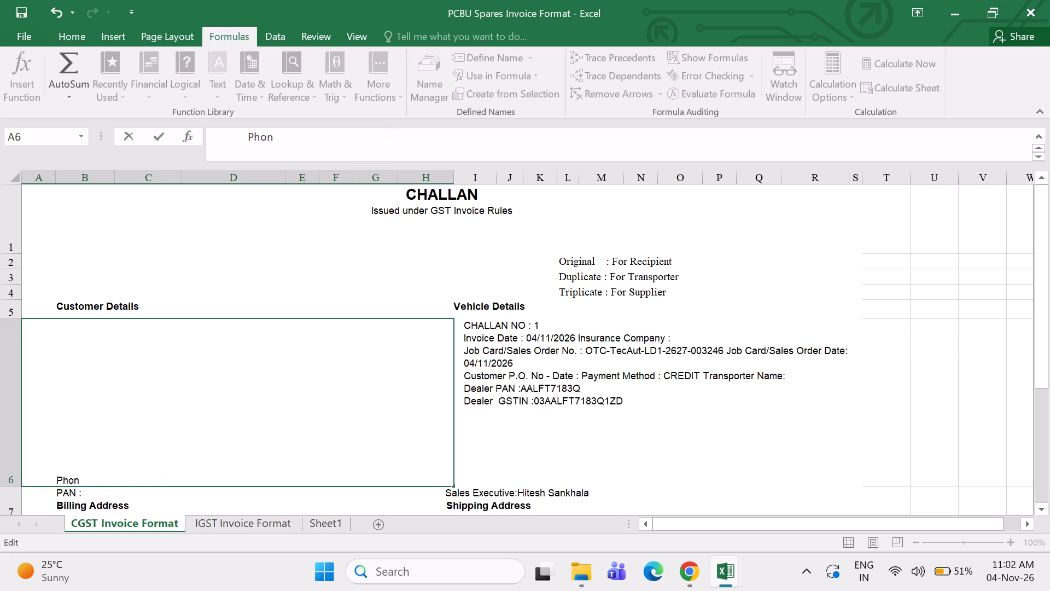
pyautogui.press('Return')
pyautogui.click(92, 299)
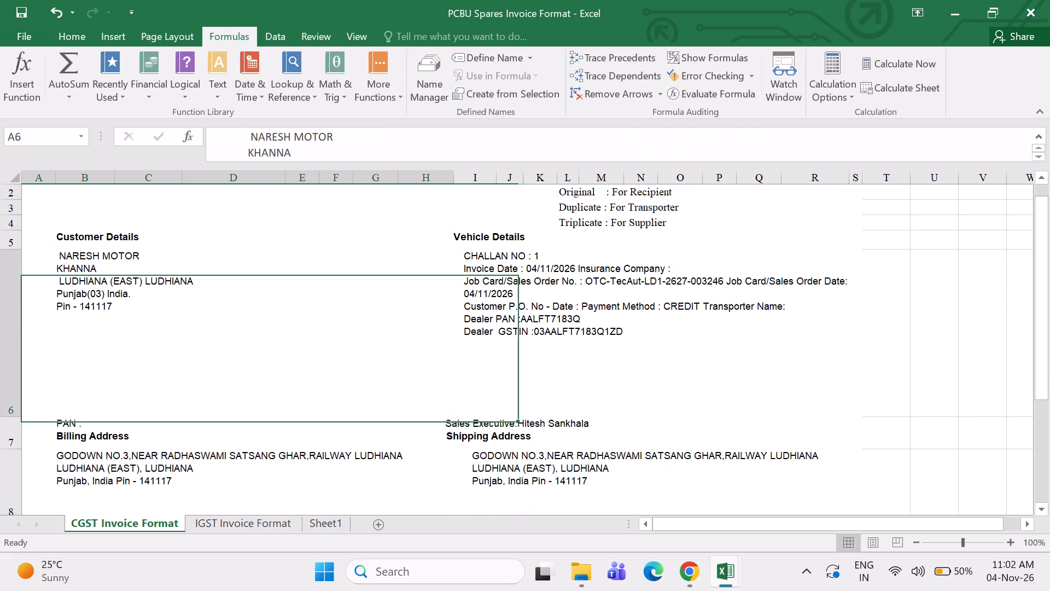
# Delete the Pin code line from the end of the Customer Details block.
pyautogui.click(306, 152)
pyautogui.press('Down')
pyautogui.press('Down')
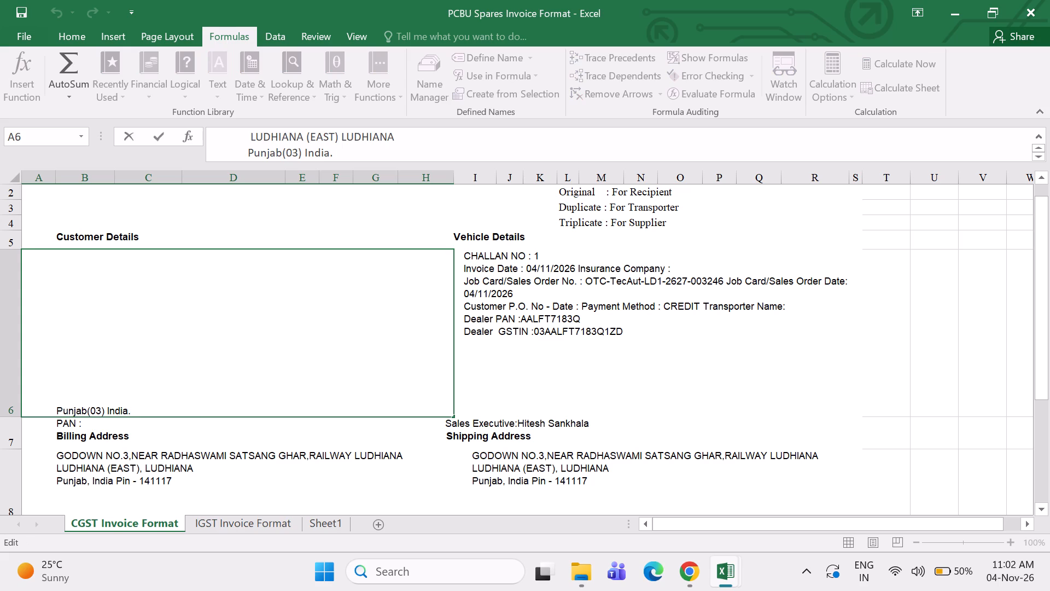
pyautogui.press('Down')
pyautogui.press('Right')
pyautogui.press('Right')
pyautogui.press('Right')
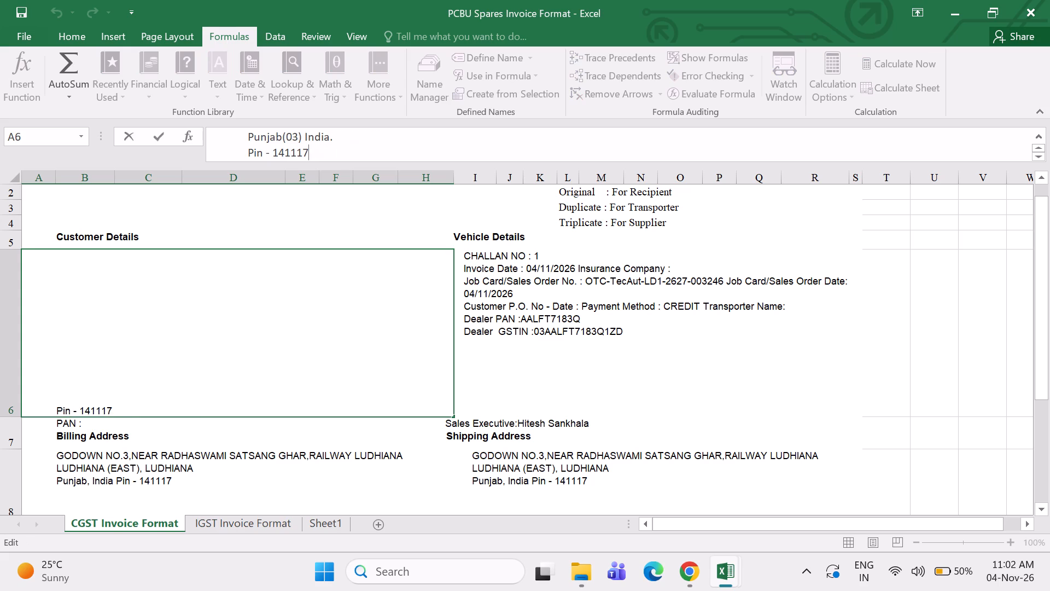
pyautogui.press('BackSpace')
pyautogui.press('BackSpace')
pyautogui.press('BackSpace')
pyautogui.press('BackSpace')
pyautogui.press('BackSpace')
pyautogui.press('BackSpace')
pyautogui.press('BackSpace')
pyautogui.press('BackSpace')
pyautogui.press('BackSpace')
pyautogui.press('BackSpace')
pyautogui.press('BackSpace')
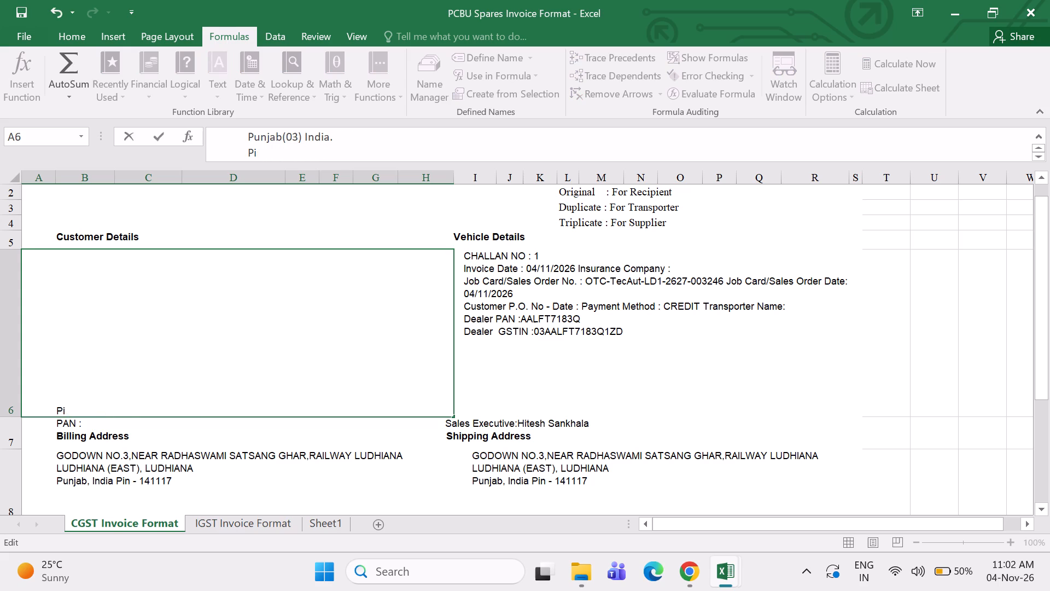
pyautogui.press('BackSpace')
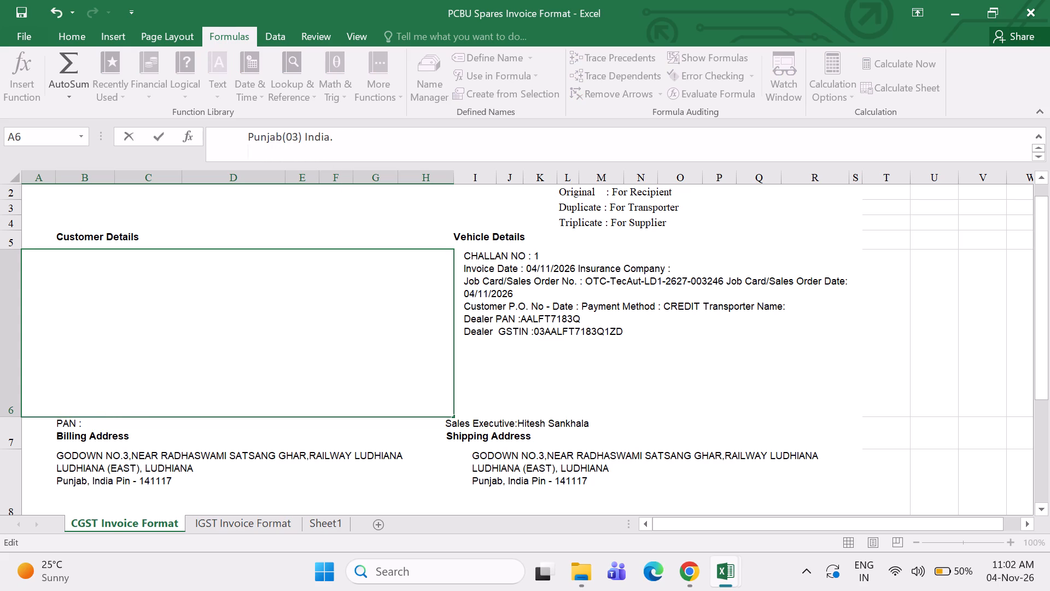
pyautogui.click(334, 321)
pyautogui.click(116, 282)
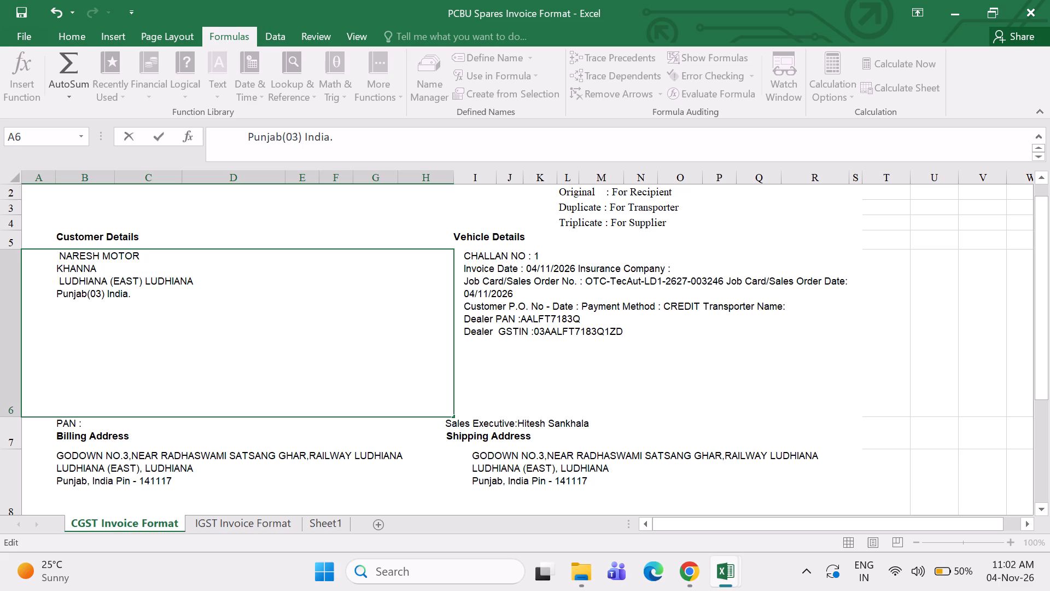
pyautogui.click(126, 301)
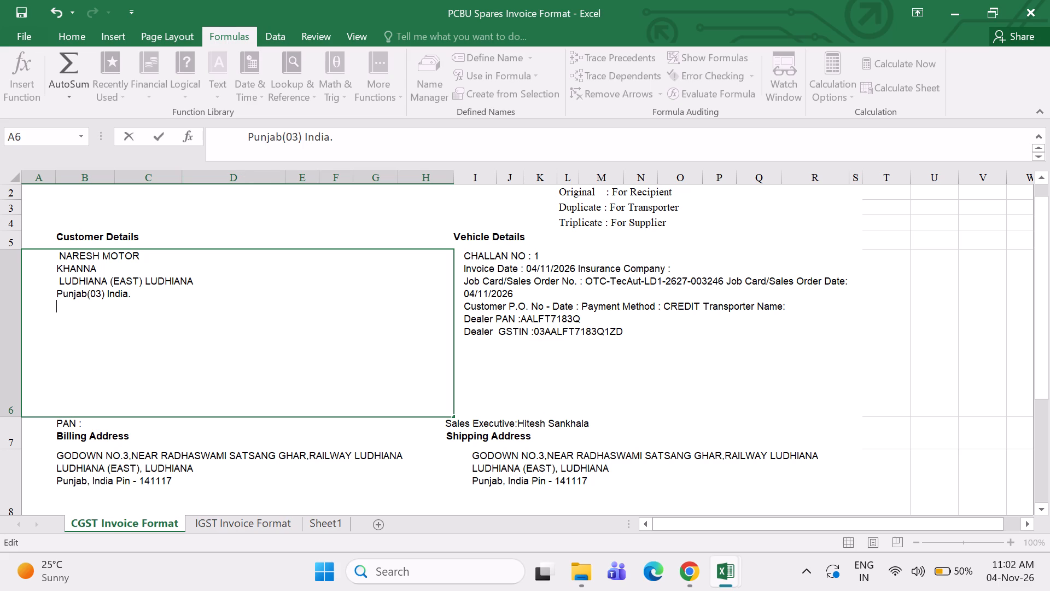
pyautogui.click(295, 142)
pyautogui.press('Up')
pyautogui.press('Up')
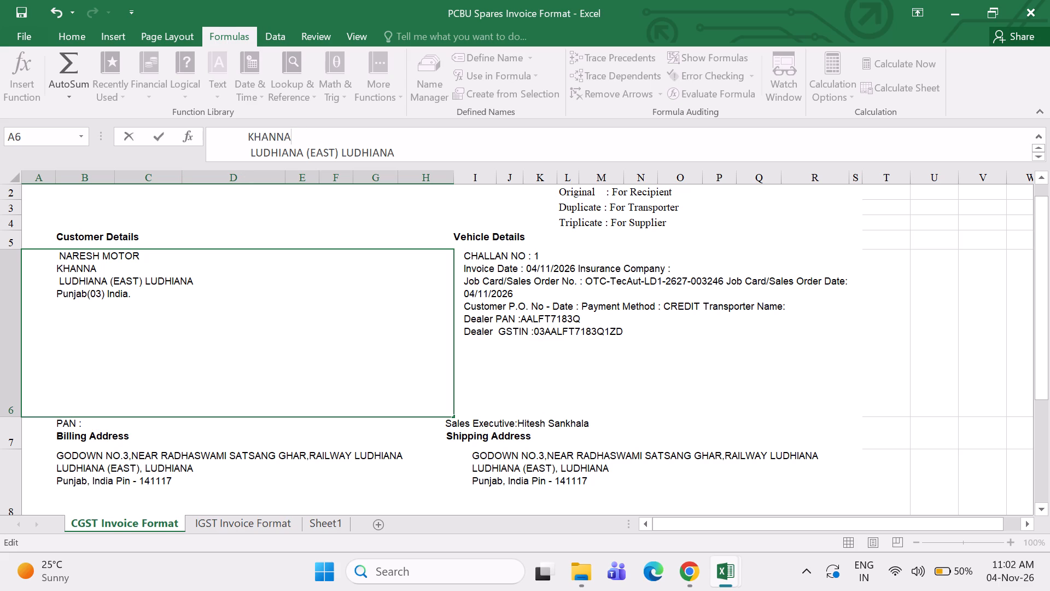
pyautogui.press('Down')
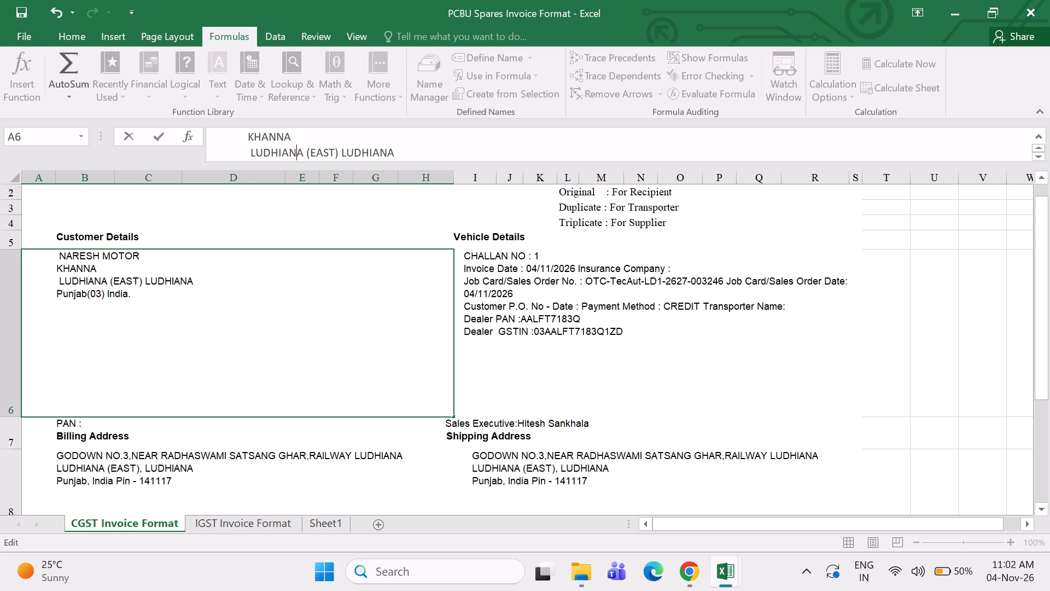
pyautogui.click(401, 147)
pyautogui.press('BackSpace')
pyautogui.press('BackSpace')
pyautogui.press('BackSpace')
pyautogui.press('BackSpace')
pyautogui.press('BackSpace')
pyautogui.press('BackSpace')
pyautogui.press('BackSpace')
pyautogui.press('BackSpace')
pyautogui.press('BackSpace')
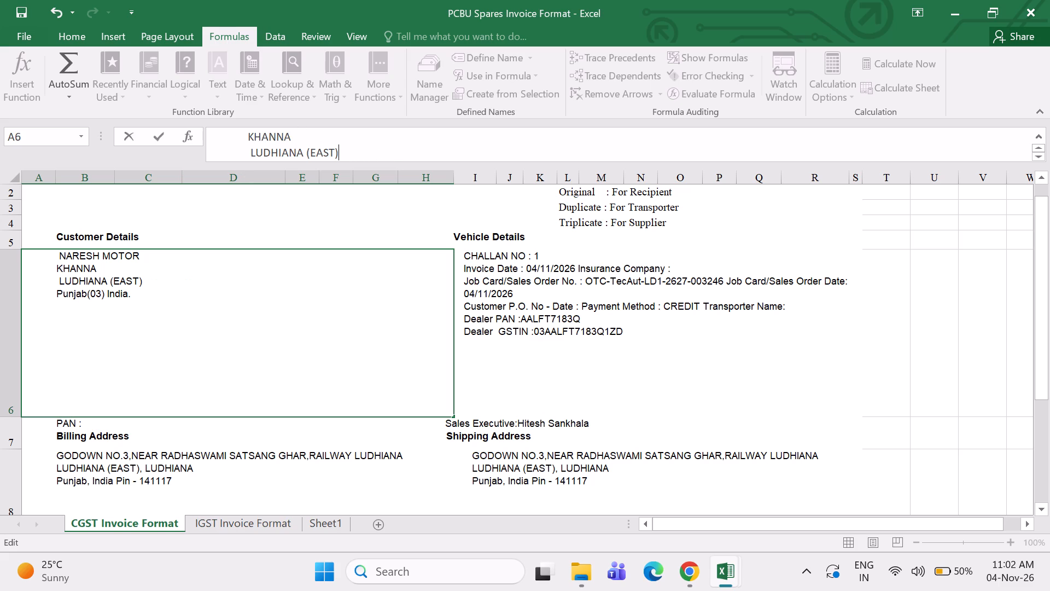
pyautogui.press('BackSpace')
pyautogui.press('BackSpace')
pyautogui.press('BackSpace')
pyautogui.press('BackSpace')
pyautogui.press('BackSpace')
pyautogui.press('BackSpace')
pyautogui.press('BackSpace')
pyautogui.click(249, 151)
pyautogui.press('BackSpace')
pyautogui.click(482, 420)
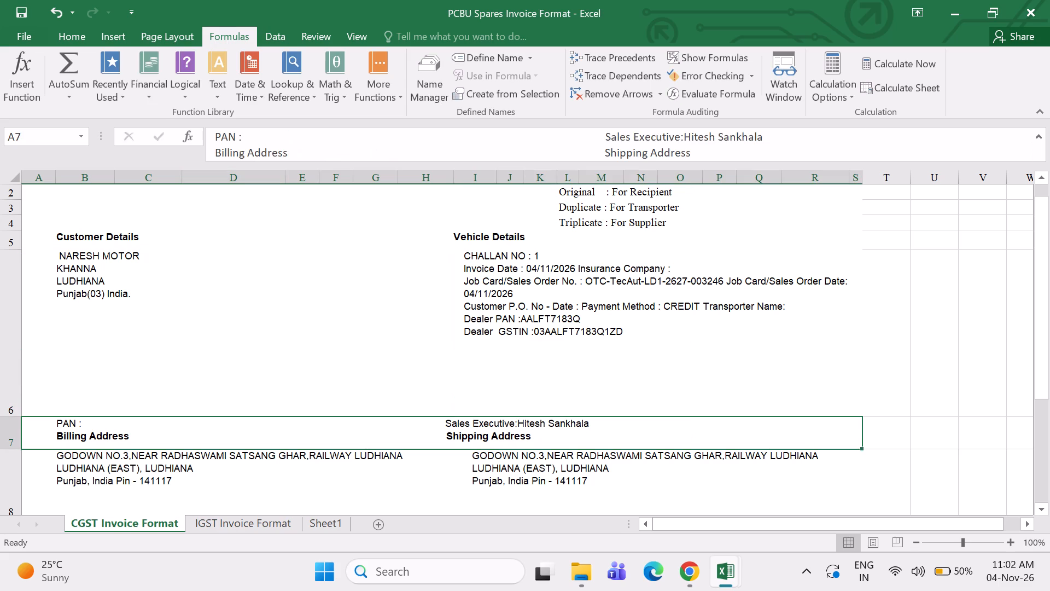
# Remove the leading space before NARESH MOTOR in the Customer Details block.
pyautogui.click(75, 252)
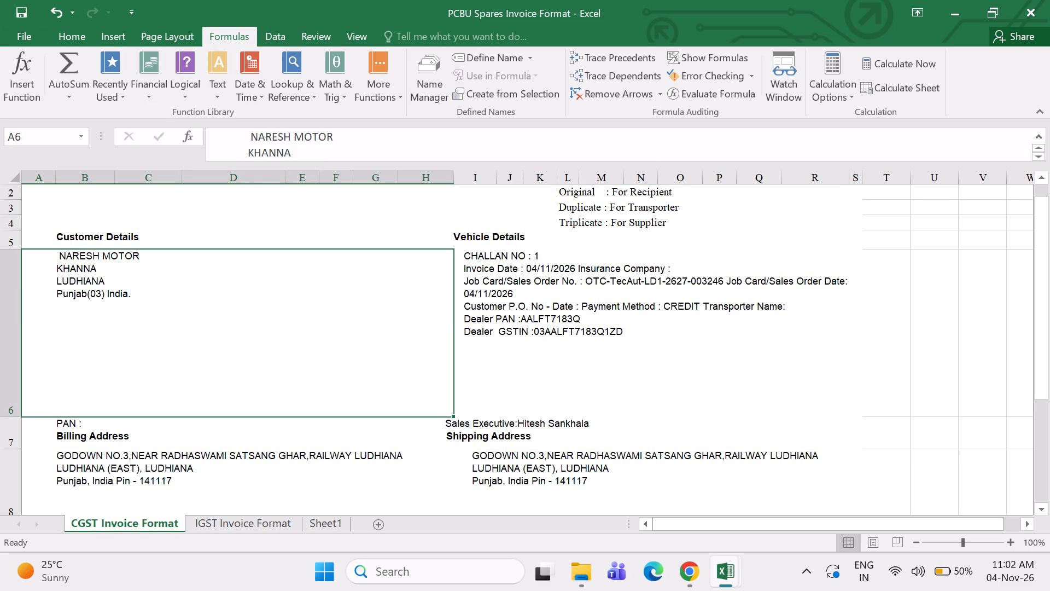
pyautogui.click(249, 135)
pyautogui.press('BackSpace')
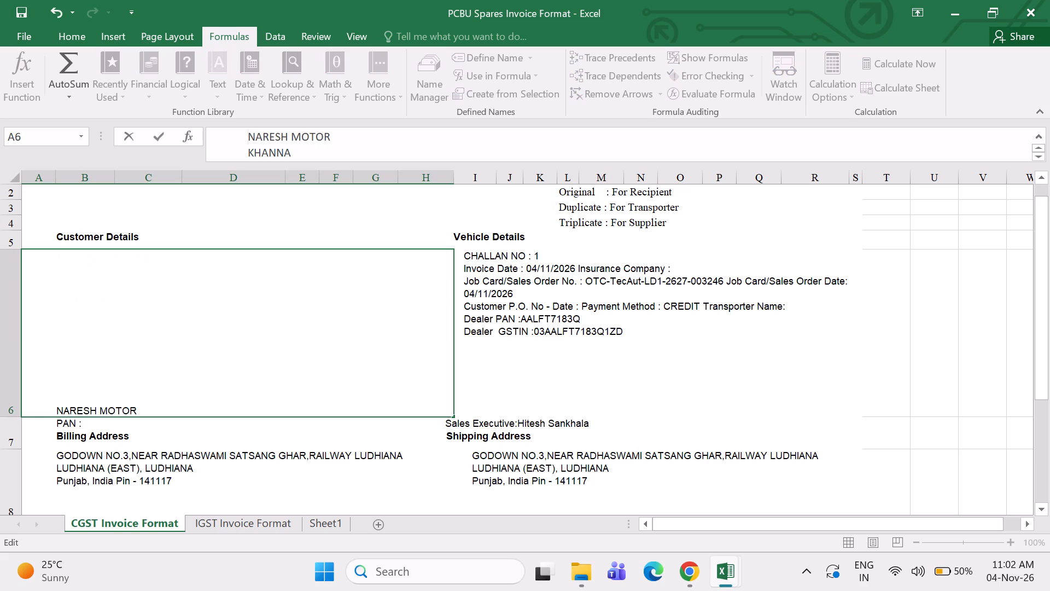
pyautogui.click(580, 369)
# Delete the line Issued under GST Invoice Rules beneath the CHALLAN title in cell A1.
pyautogui.press('Up')
pyautogui.press('Up')
pyautogui.press('Up')
pyautogui.press('Up')
pyautogui.press('Up')
pyautogui.press('Up')
pyautogui.press('Up')
pyautogui.press('Up')
pyautogui.press('Up')
pyautogui.press('Up')
pyautogui.press('Up')
pyautogui.press('Up')
pyautogui.press('Up')
pyautogui.press('Up')
pyautogui.press('Up')
pyautogui.press('Up')
pyautogui.press('Up')
pyautogui.press('Up')
pyautogui.press('Up')
pyautogui.press('Up')
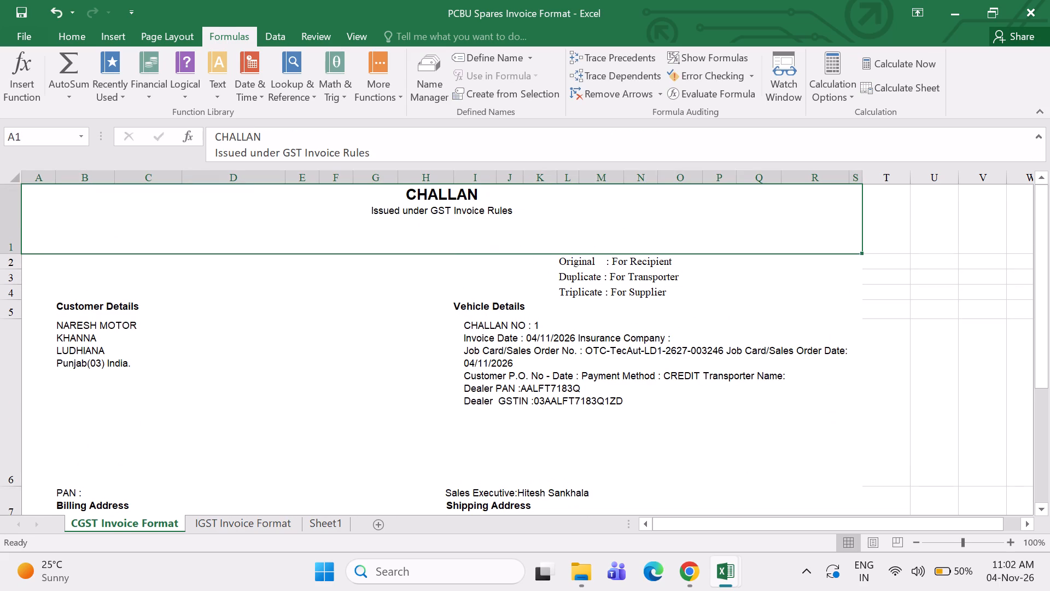
pyautogui.moveTo(374, 154); pyautogui.dragTo(175, 155)
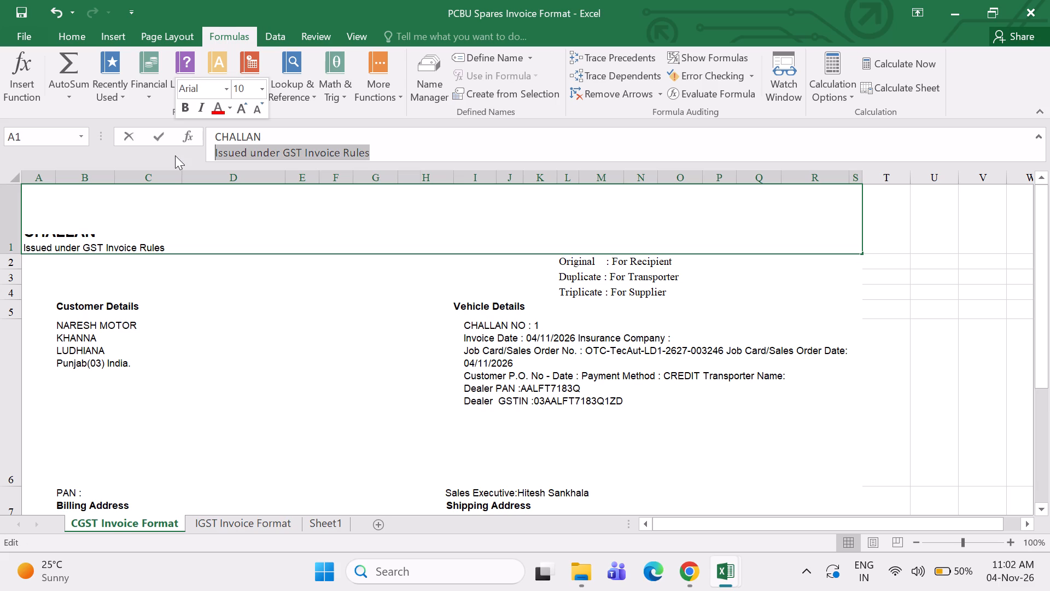
pyautogui.press('BackSpace')
pyautogui.click(947, 337)
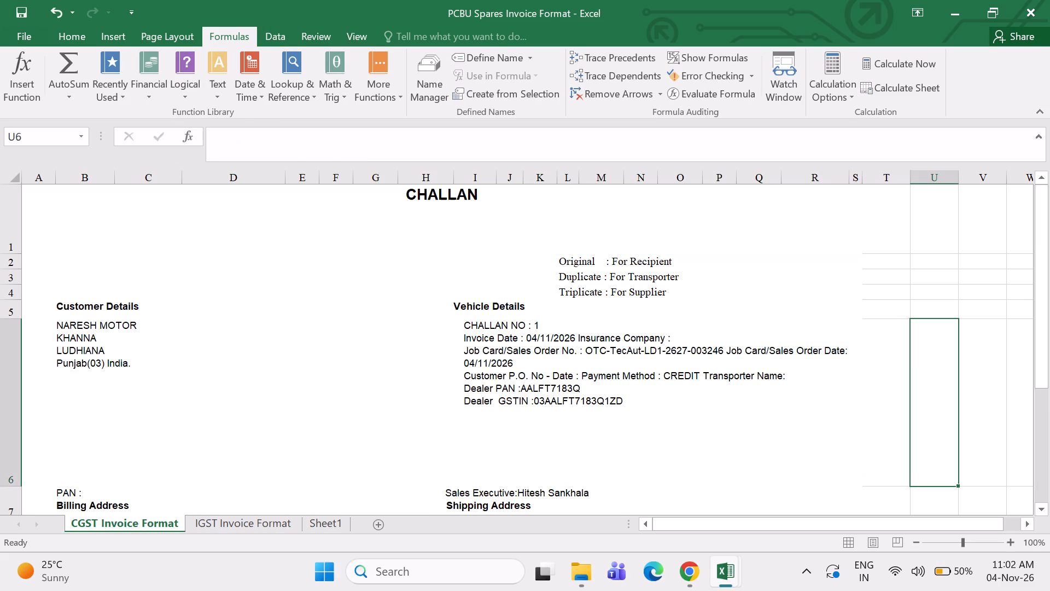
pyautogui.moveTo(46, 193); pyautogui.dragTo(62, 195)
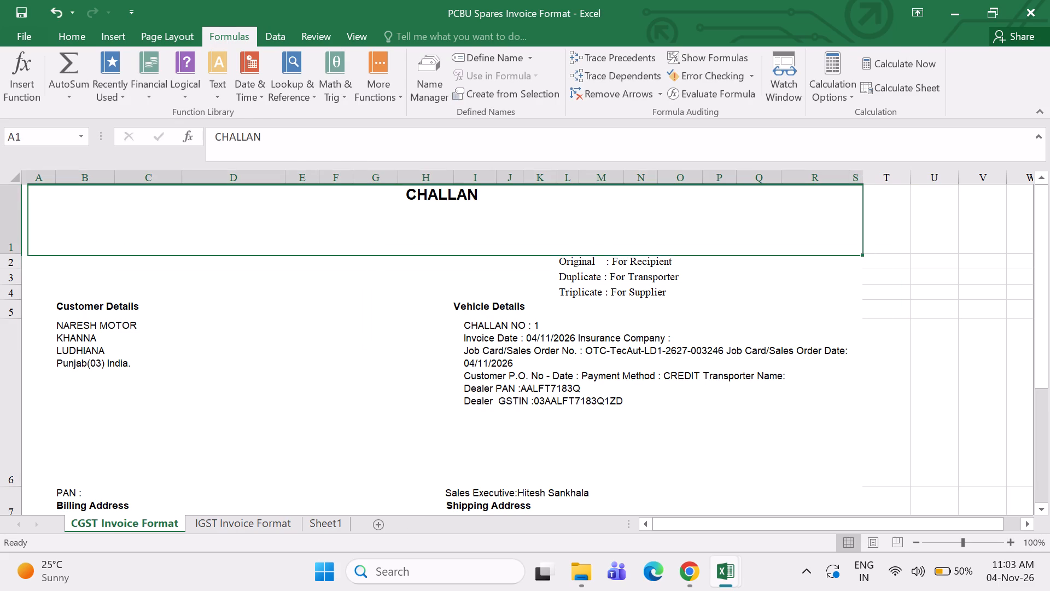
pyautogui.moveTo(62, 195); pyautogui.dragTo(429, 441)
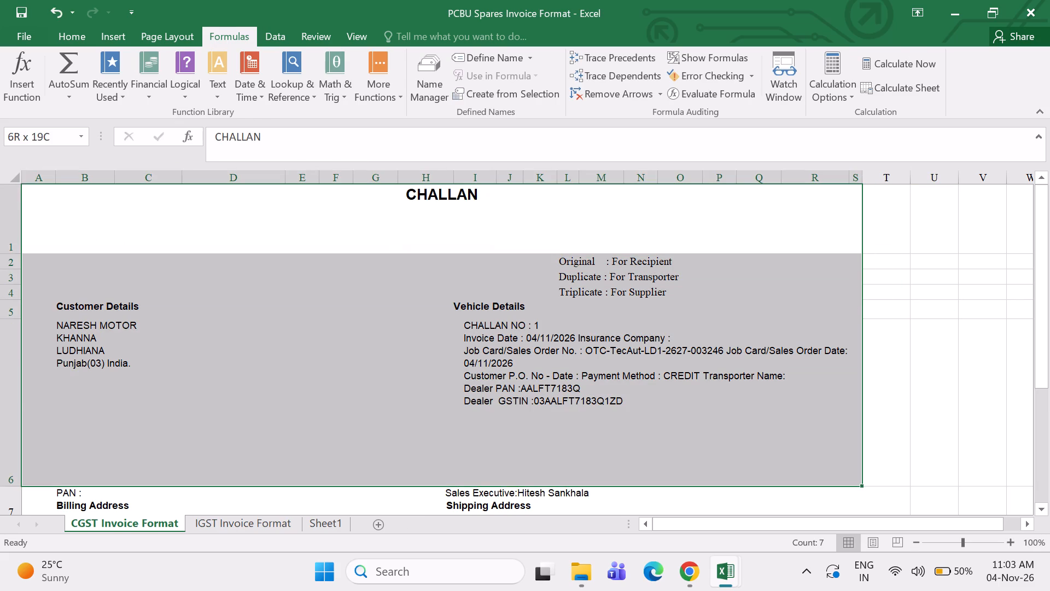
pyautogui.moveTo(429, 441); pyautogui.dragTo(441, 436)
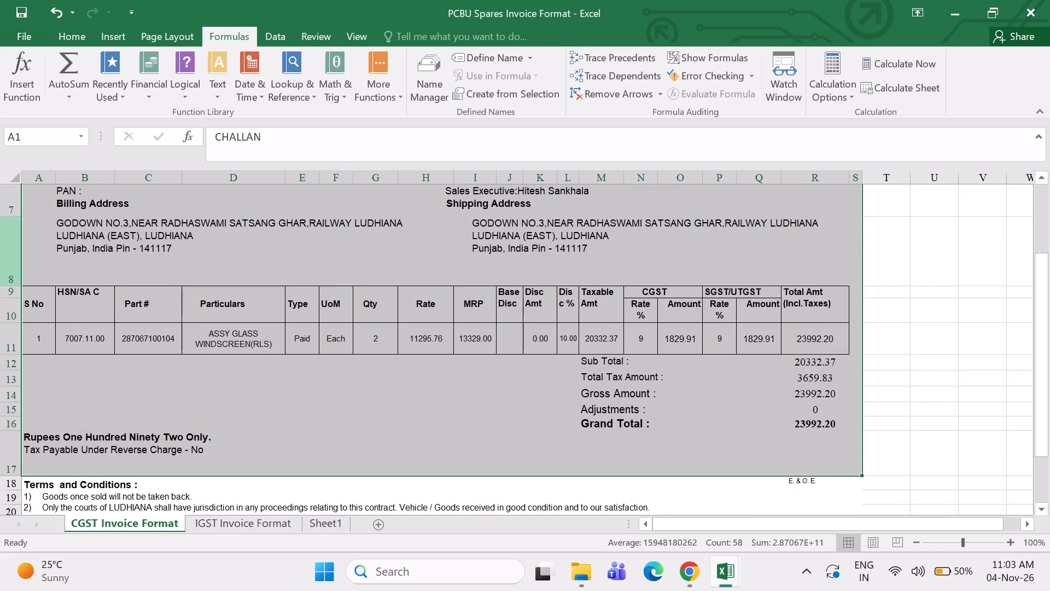
# Clear the billing and shipping address text from row 8.
pyautogui.click(17, 208)
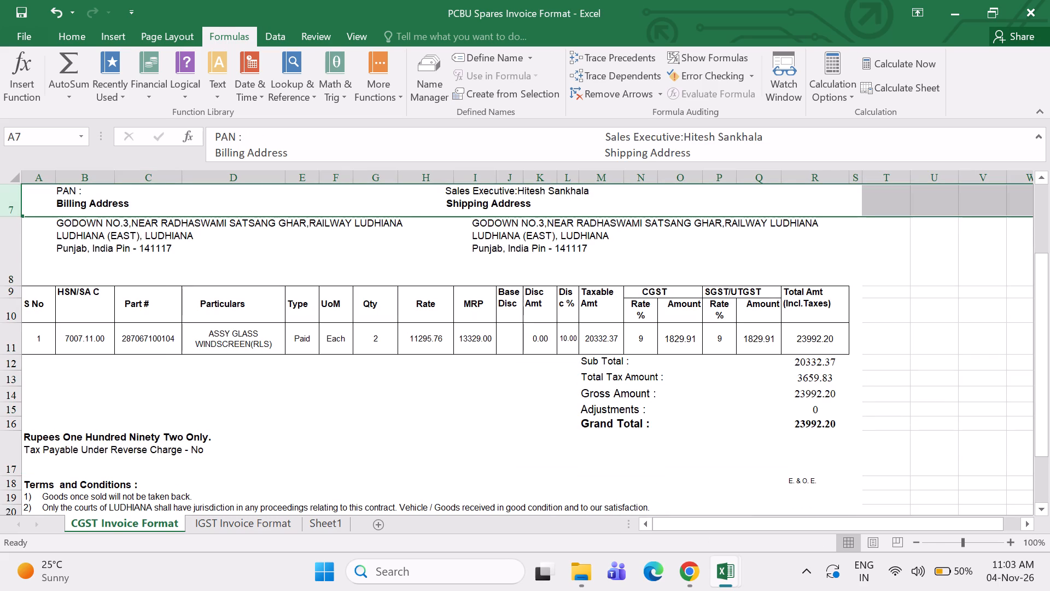
pyautogui.click(16, 225)
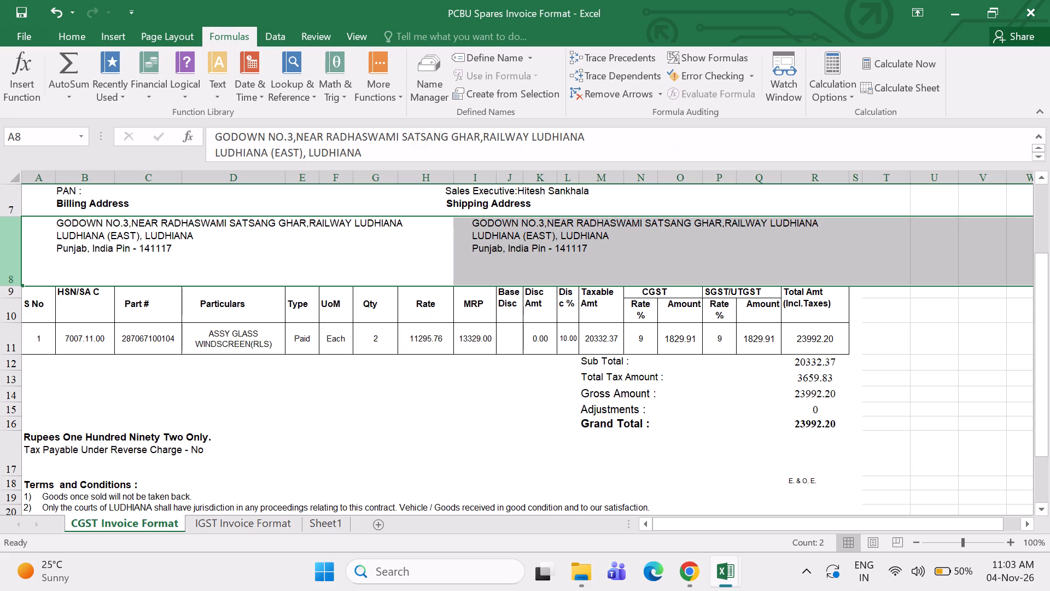
pyautogui.press('Delete')
# Delete the Billing Address and Shipping Address headings from row 7, keeping the PAN and Sales Executive line.
pyautogui.click(86, 200)
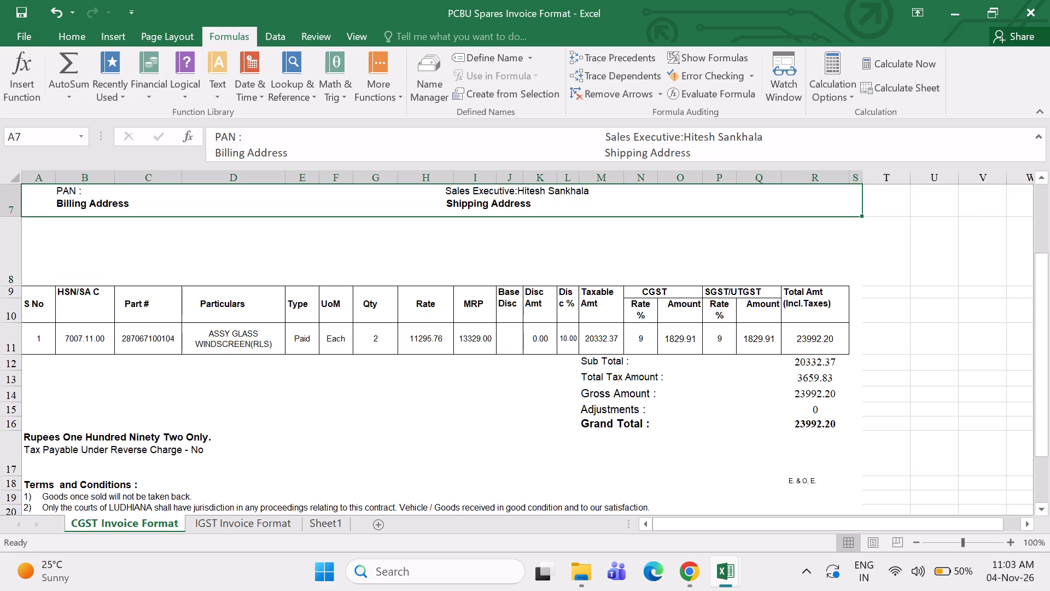
pyautogui.moveTo(298, 153); pyautogui.dragTo(201, 158)
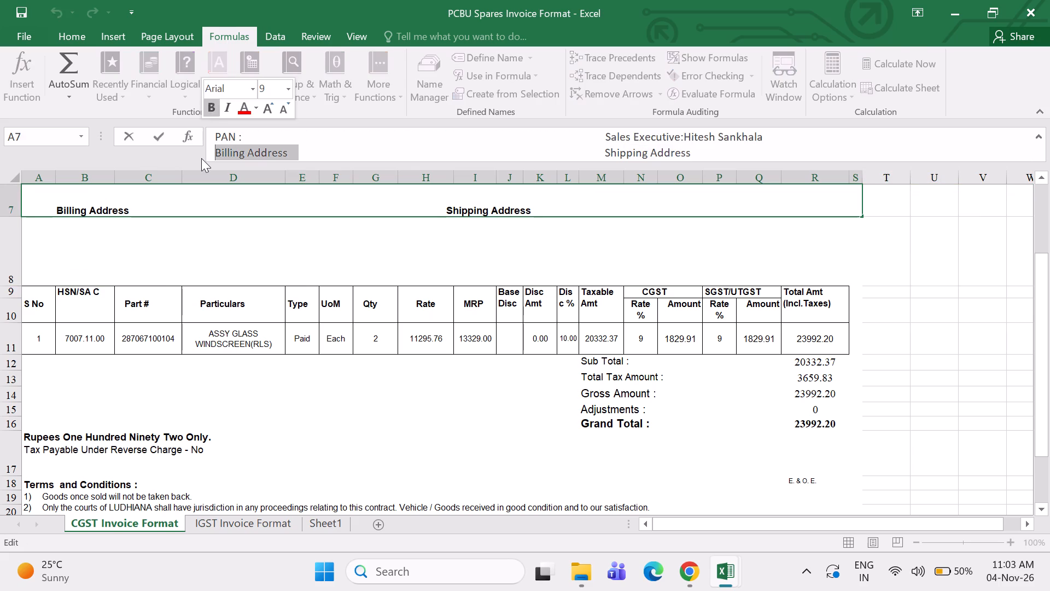
pyautogui.press('BackSpace')
pyautogui.click(965, 304)
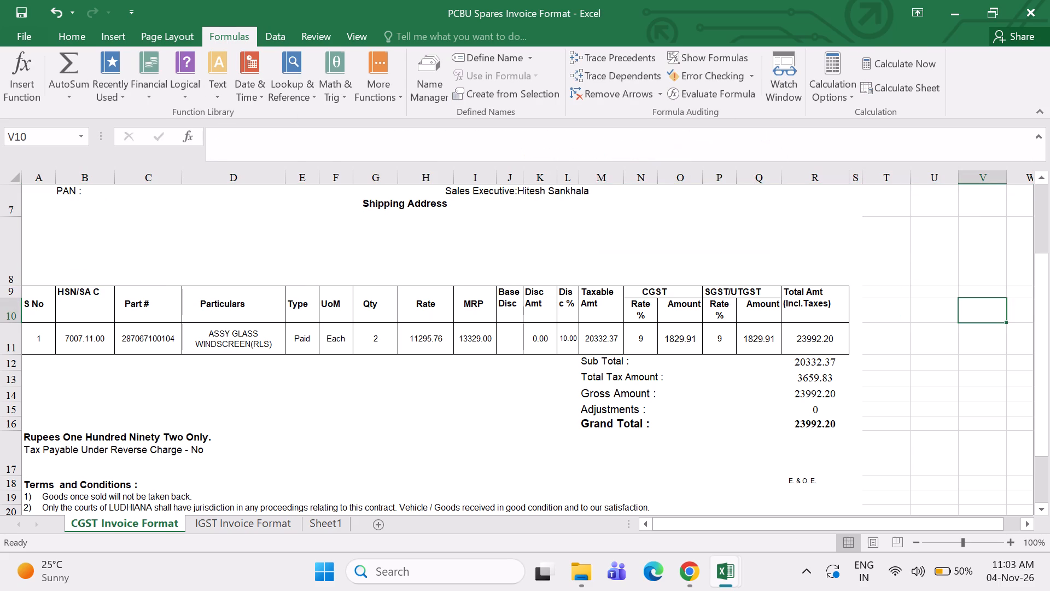
pyautogui.click(426, 211)
pyautogui.moveTo(615, 157); pyautogui.dragTo(614, 157)
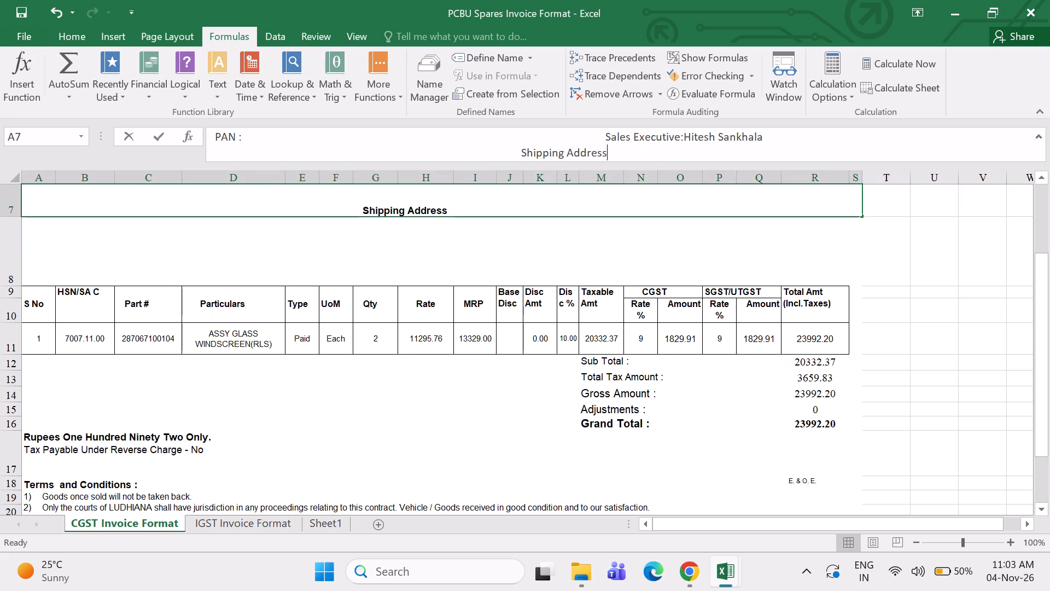
pyautogui.moveTo(614, 157); pyautogui.dragTo(507, 145)
pyautogui.press('Delete')
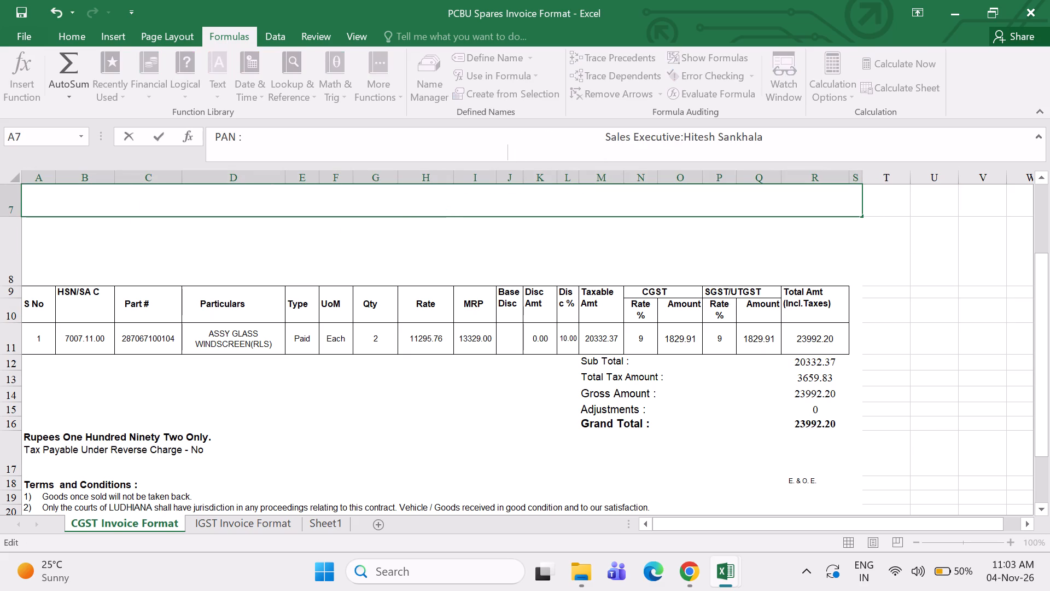
pyautogui.click(978, 344)
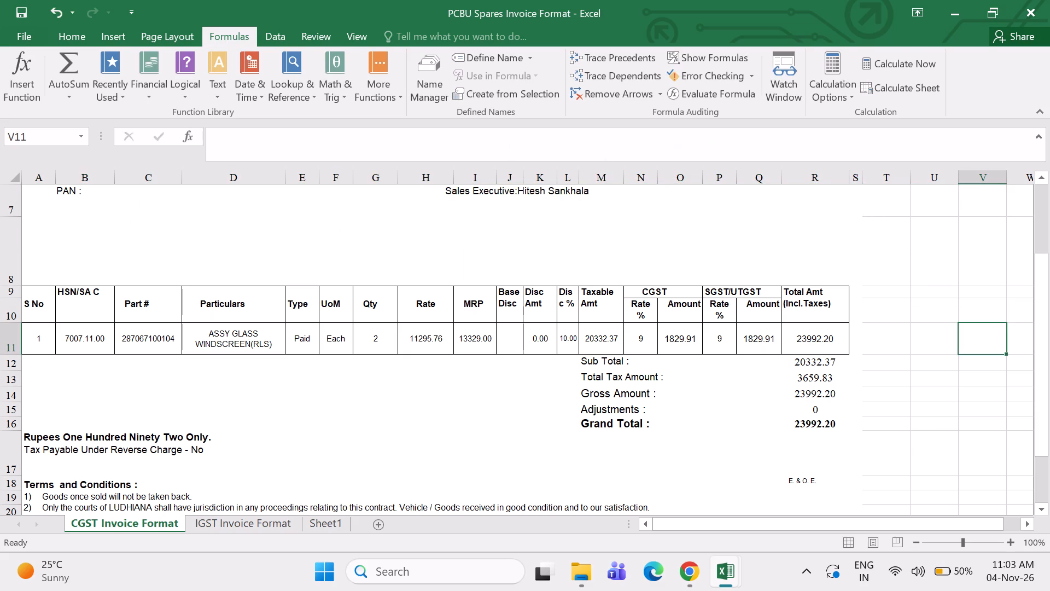
# Review the edited challan from the CHALLAN title down to the signature lines.
pyautogui.press('Up')
pyautogui.press('Up')
pyautogui.press('Up')
pyautogui.press('Up')
pyautogui.press('Up')
pyautogui.press('Up')
pyautogui.press('Up')
pyautogui.press('Up')
pyautogui.press('Up')
pyautogui.press('Up')
pyautogui.press('Up')
pyautogui.press('Up')
pyautogui.press('Up')
pyautogui.press('Up')
pyautogui.press('Up')
pyautogui.press('Up')
pyautogui.press('Up')
pyautogui.press('Up')
pyautogui.press('Up')
pyautogui.press('Down')
pyautogui.press('Down')
pyautogui.press('Down')
pyautogui.press('Down')
pyautogui.press('Down')
pyautogui.press('Down')
pyautogui.press('Down')
pyautogui.press('Down')
pyautogui.press('Down')
pyautogui.press('Down')
pyautogui.press('Down')
pyautogui.press('Down')
pyautogui.press('Down')
pyautogui.press('Down')
pyautogui.press('Down')
pyautogui.press('Down')
pyautogui.press('Down')
pyautogui.press('Down')
pyautogui.press('Down')
pyautogui.press('Down')
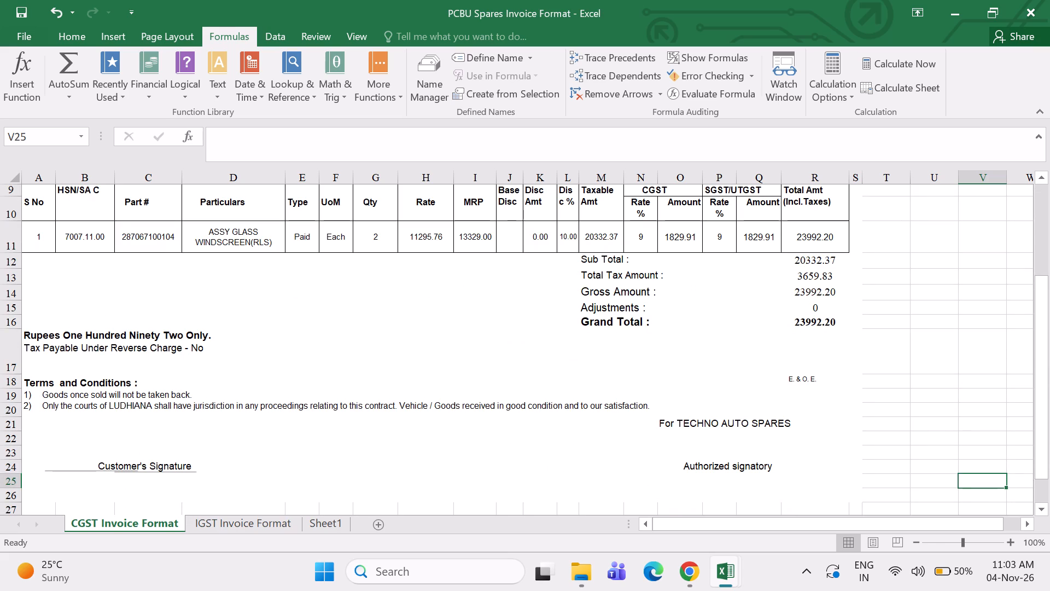
# Select the challan across columns A to S from the signature row 24 upward.
pyautogui.moveTo(28, 475); pyautogui.dragTo(797, 169)
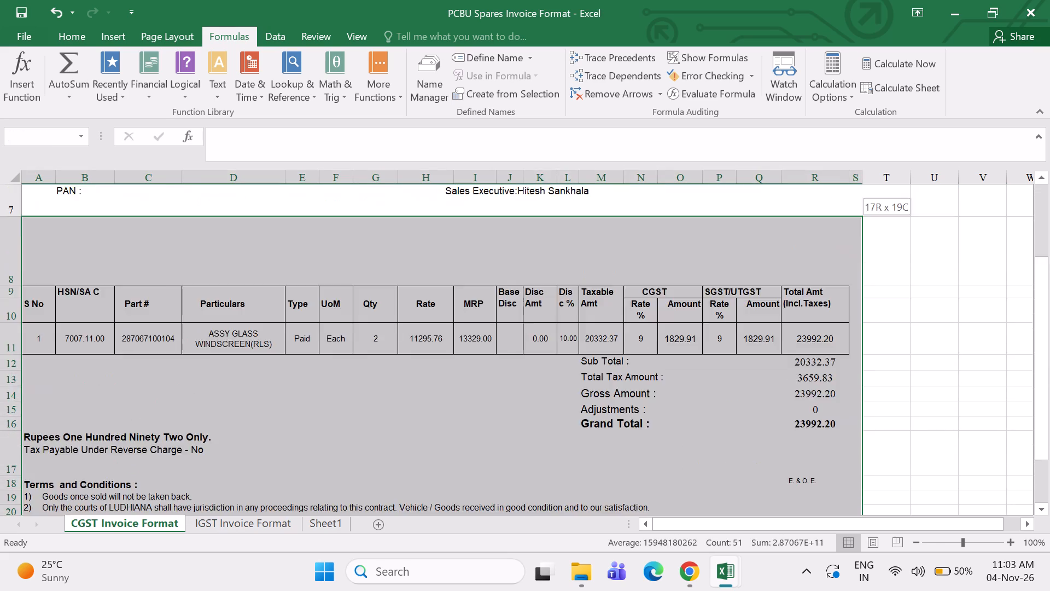
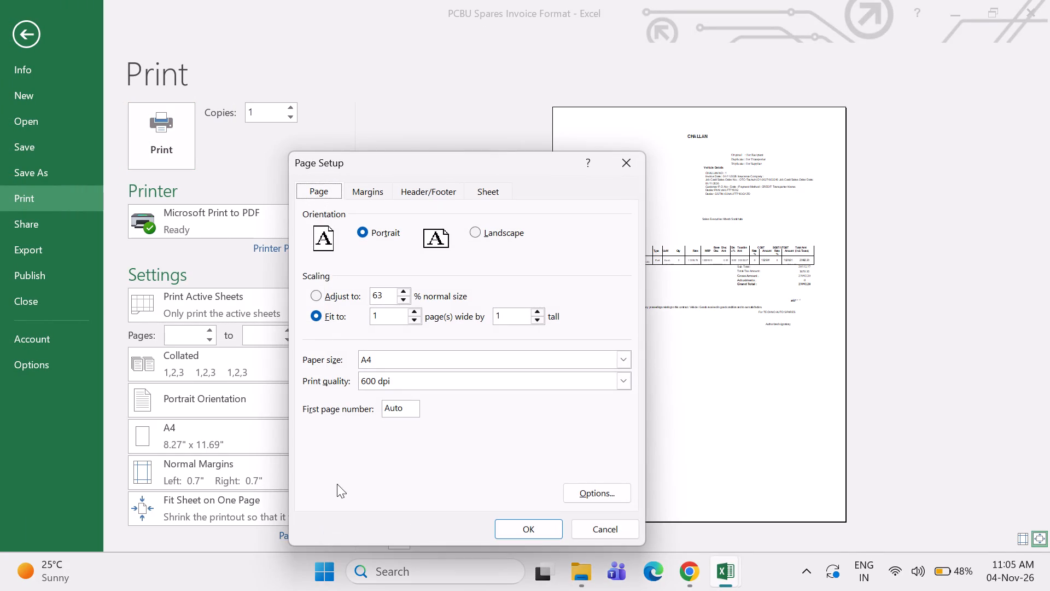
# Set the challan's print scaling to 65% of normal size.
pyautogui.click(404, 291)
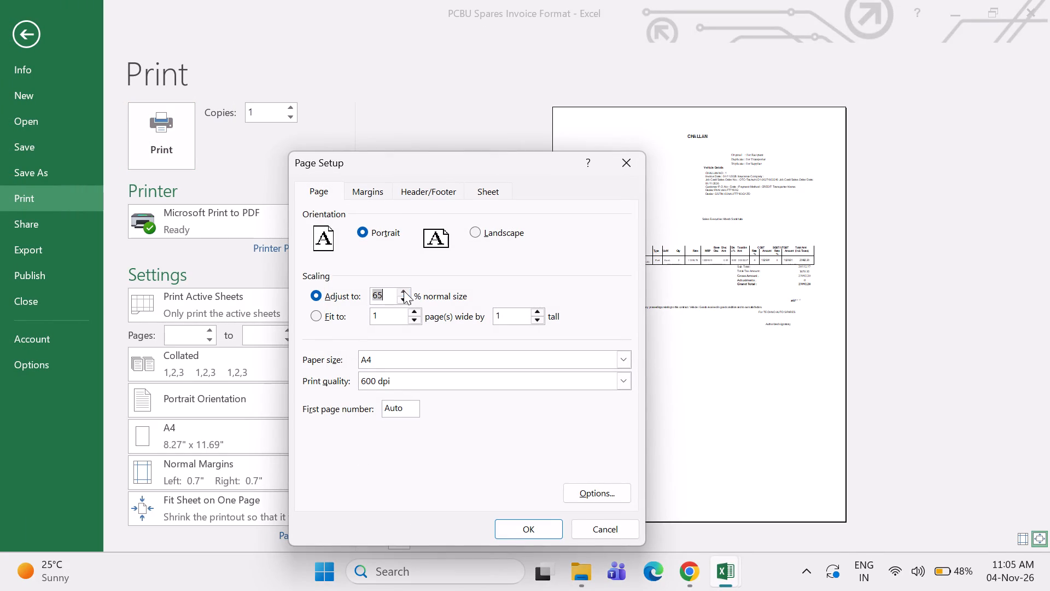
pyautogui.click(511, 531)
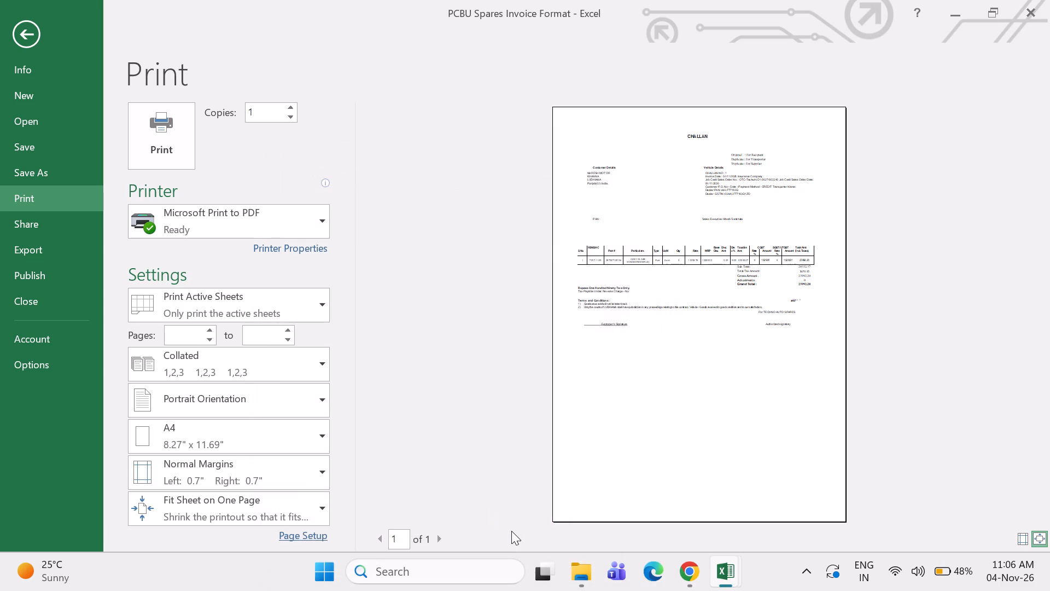
# Set the challan's print scaling to fit 1 page wide by 1 tall.
pyautogui.click(293, 502)
pyautogui.click(306, 538)
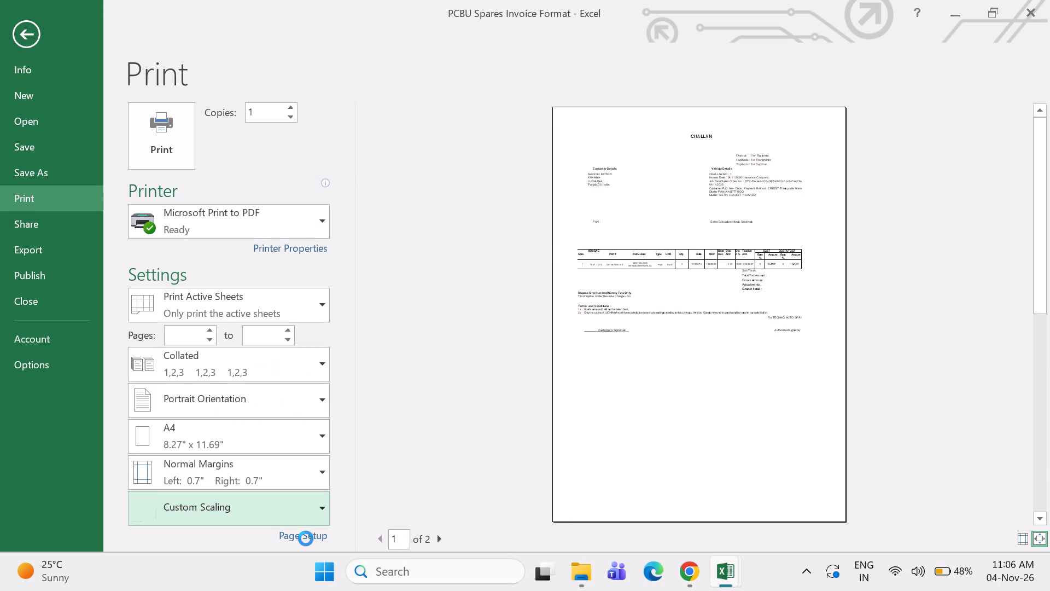
pyautogui.click(311, 317)
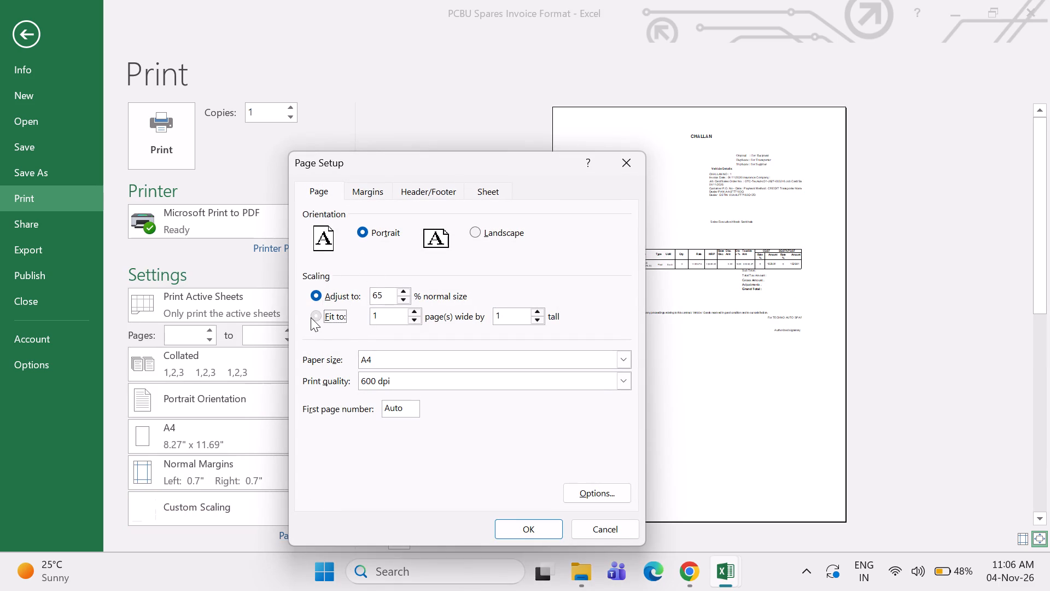
pyautogui.click(517, 531)
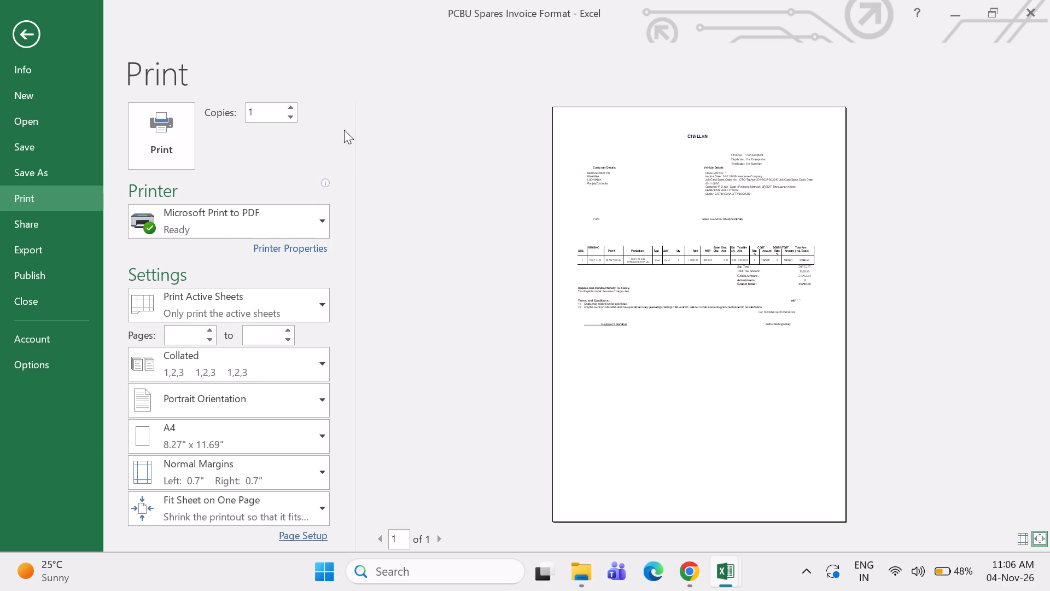
# Return to the CGST Invoice Format sheet and make all text in the selected challan range bold.
pyautogui.click(26, 41)
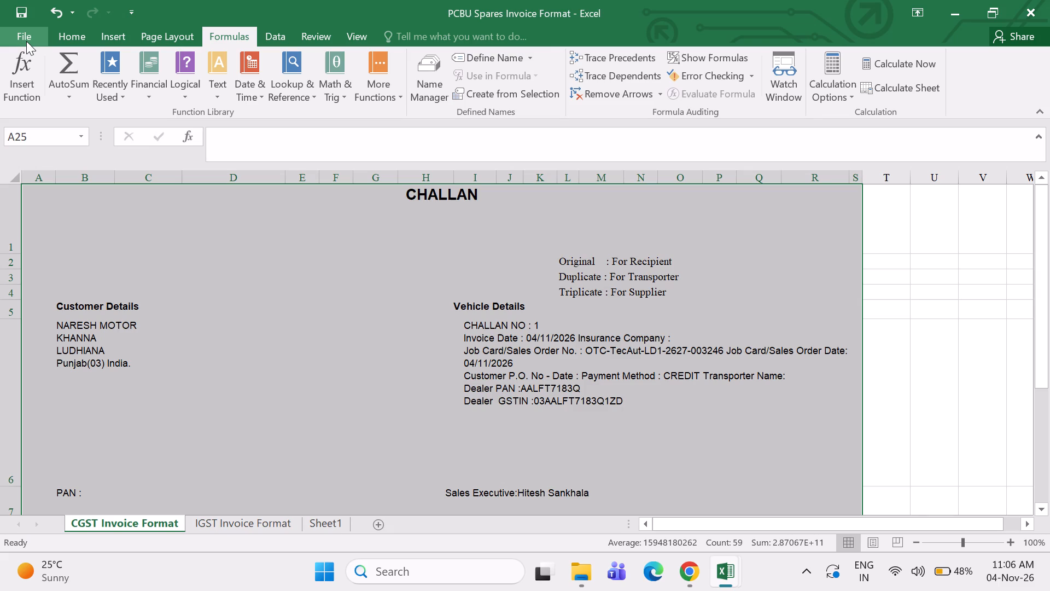
pyautogui.hotkey('ctrl', 'b')
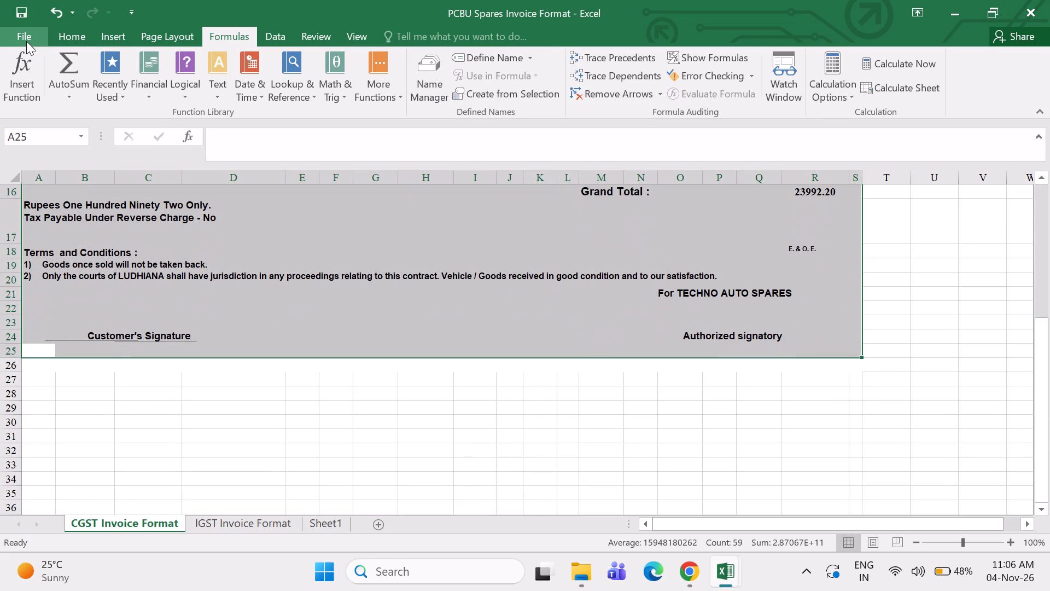
# Reopen the challan's print preview and try to add another printer for the printout.
pyautogui.hotkey('ctrl', 'p')
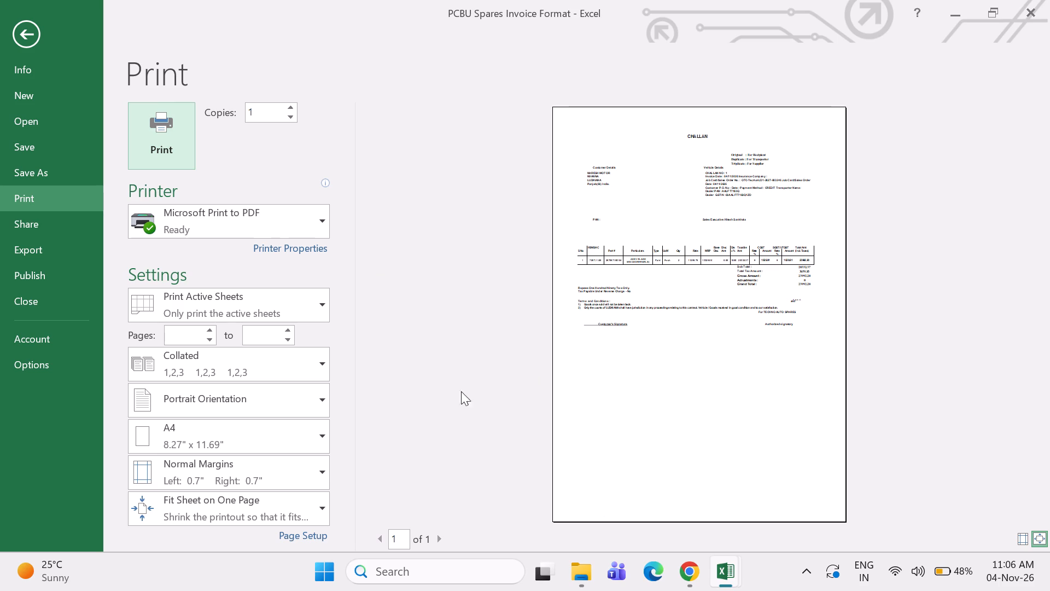
pyautogui.click(248, 211)
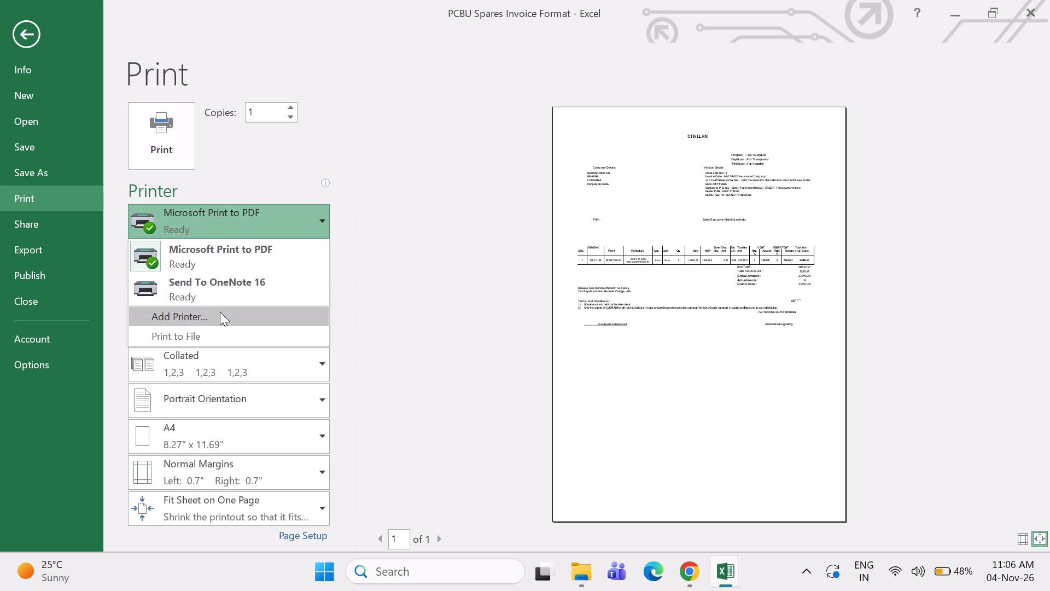
pyautogui.click(220, 312)
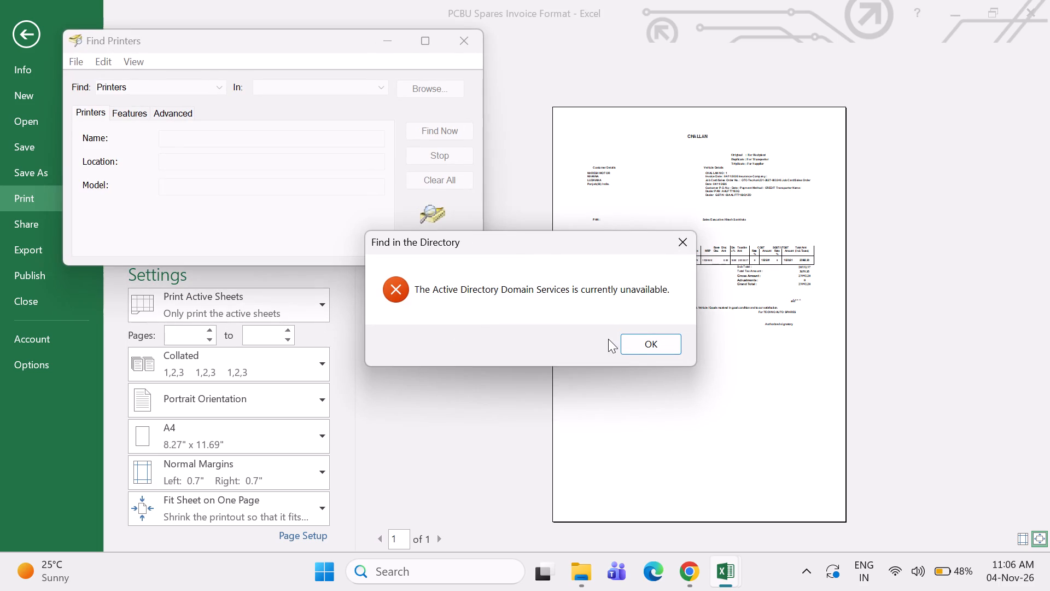
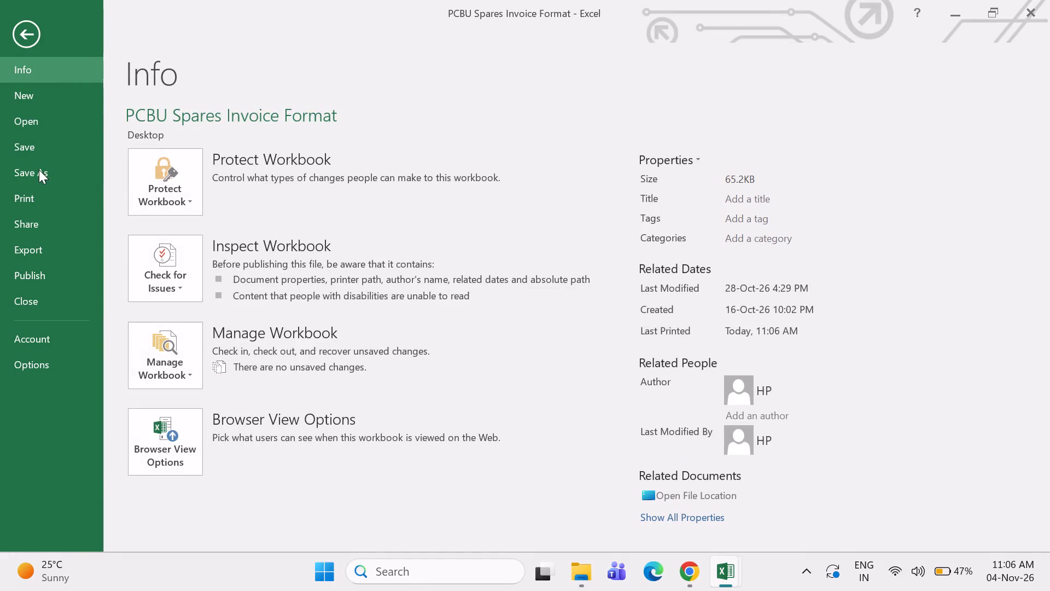
# Start saving a copy of the challan workbook in the Downloads folder under the file name CHALLAN-1.
pyautogui.click(39, 170)
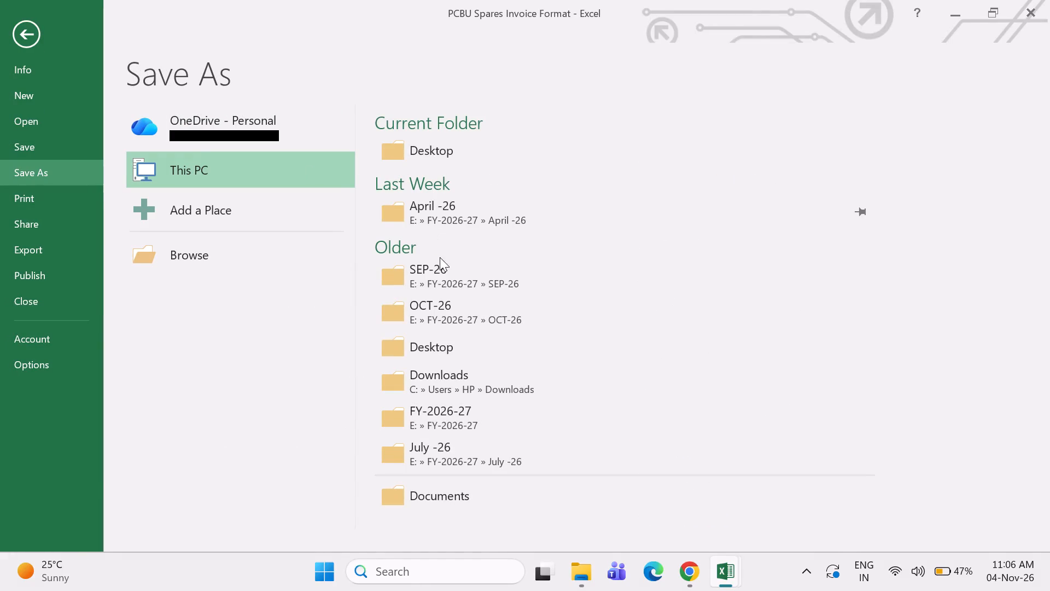
pyautogui.click(448, 388)
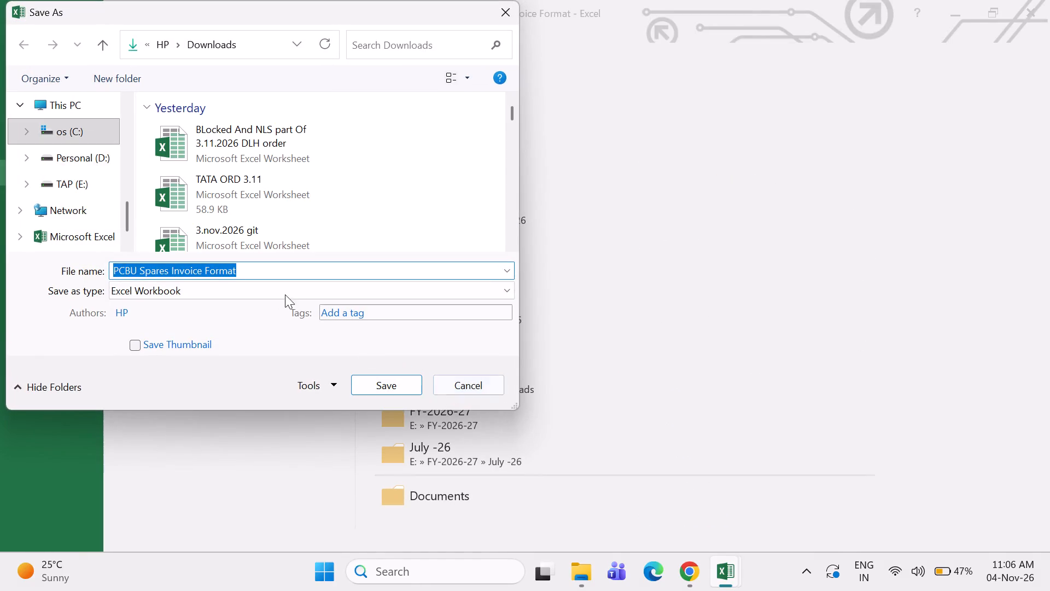
pyautogui.hotkey('shift', 'v')
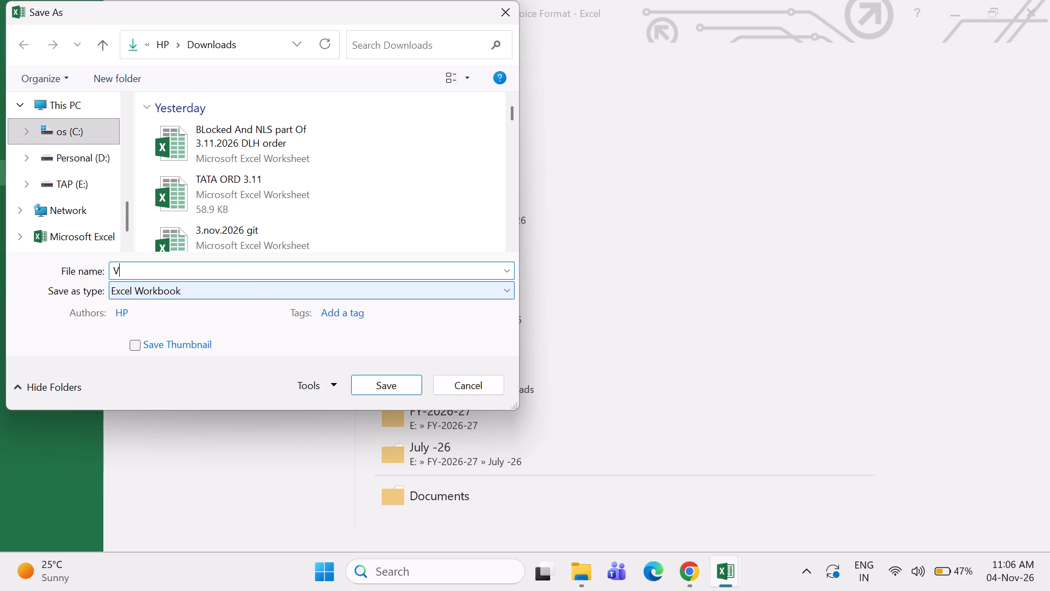
pyautogui.hotkey('shift', 'BackSpace')
pyautogui.write('CHANLLA')
pyautogui.hotkey('shift', 'BackSpace')
pyautogui.hotkey('shift', 'BackSpace')
pyautogui.hotkey('shift', 'BackSpace')
pyautogui.hotkey('shift', 'BackSpace')
pyautogui.hotkey('shift', 'l')
pyautogui.write('LAN')
pyautogui.write('-1')
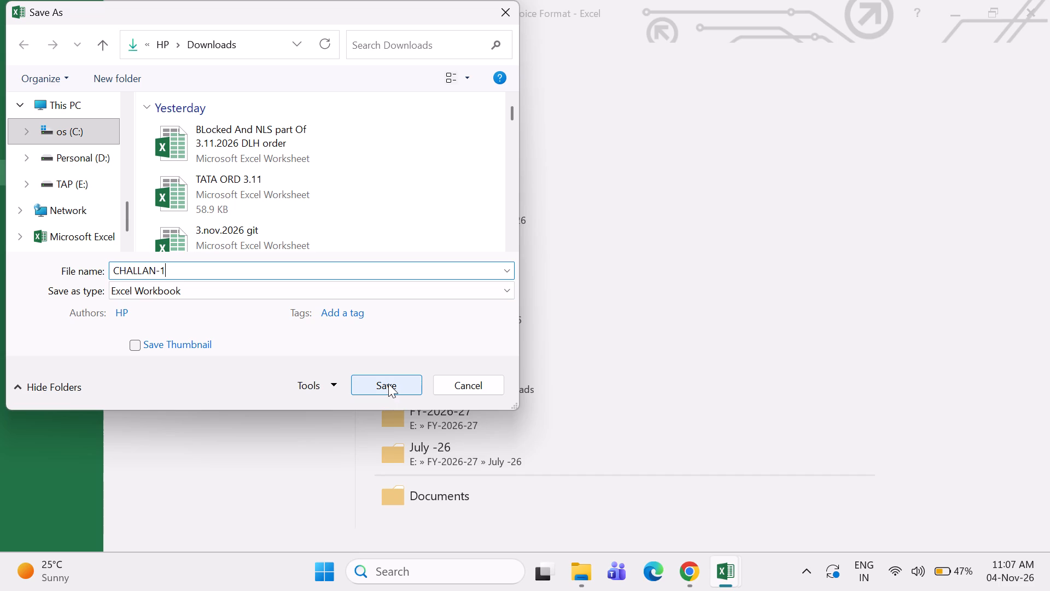
# Set the copy's file type to PDF, extend its name to CHALLAN-1 4.11.2026 and save it.
pyautogui.click(436, 298)
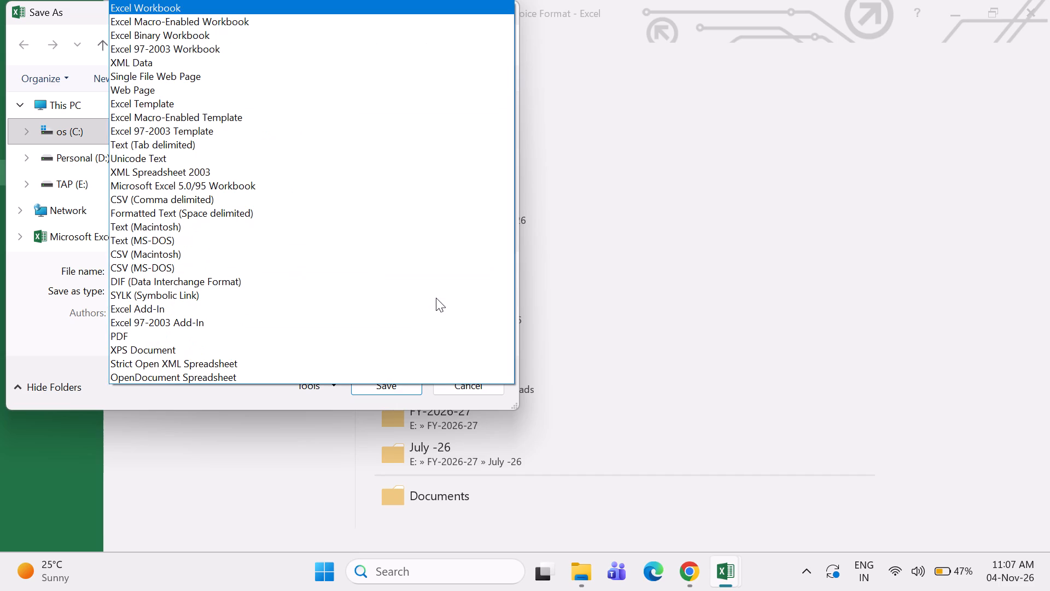
pyautogui.click(286, 341)
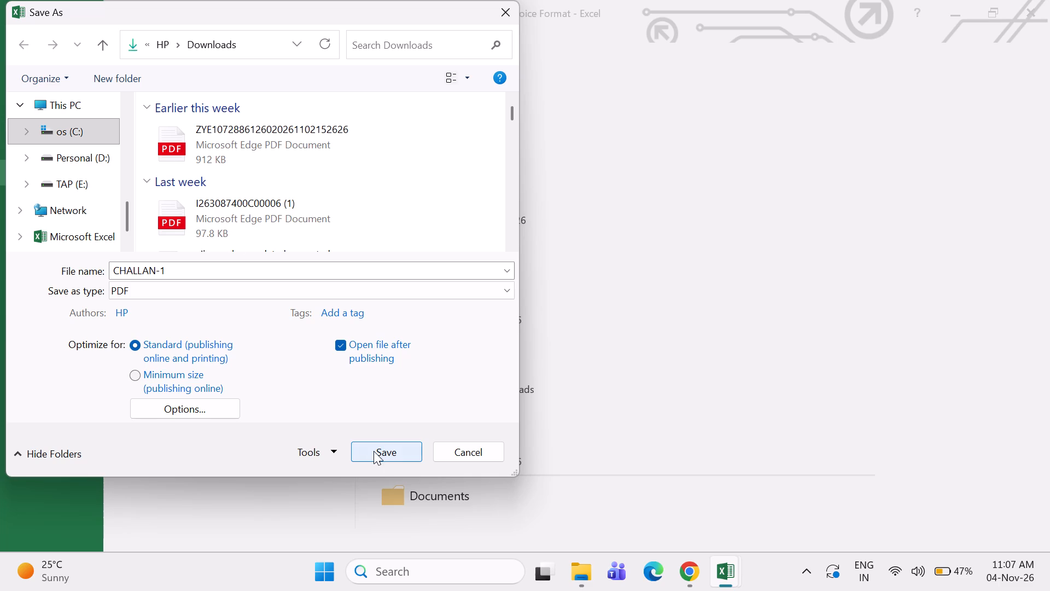
pyautogui.click(185, 268)
pyautogui.click(185, 268)
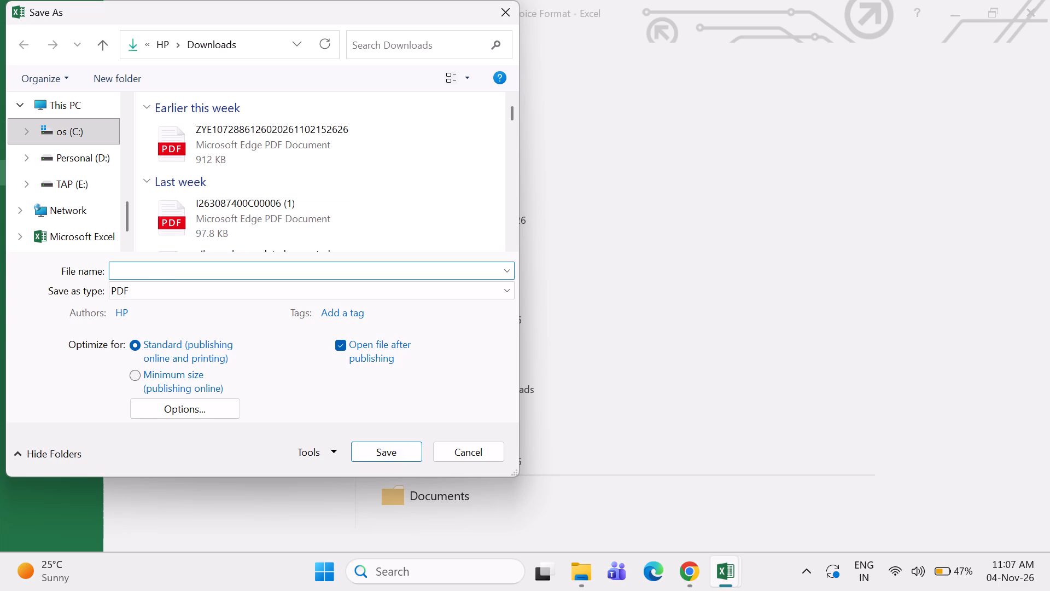
pyautogui.press('space')
pyautogui.write('4.11.22')
pyautogui.press('BackSpace')
pyautogui.write('026')
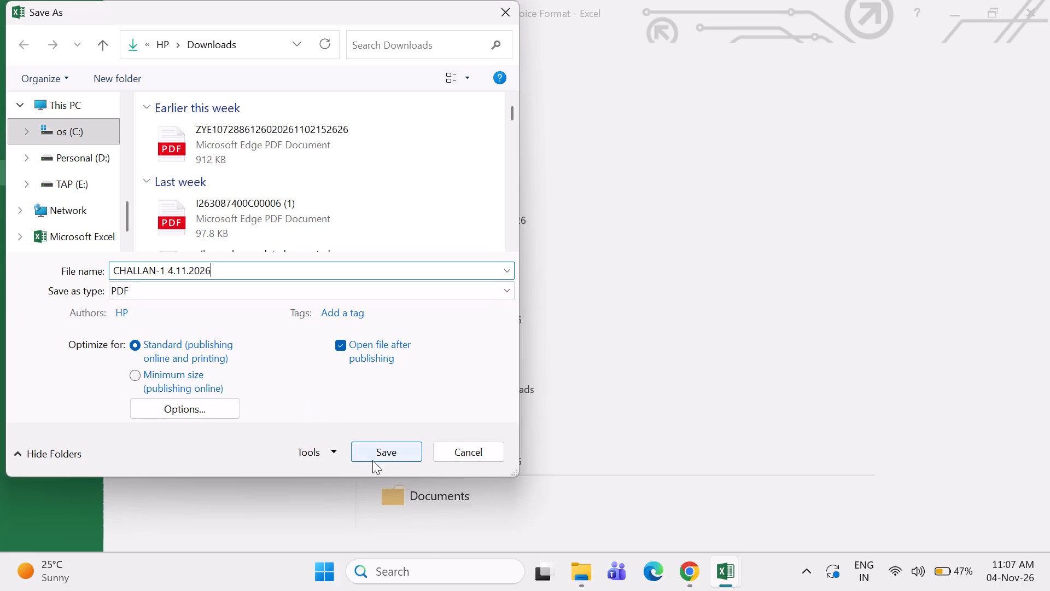
pyautogui.click(383, 456)
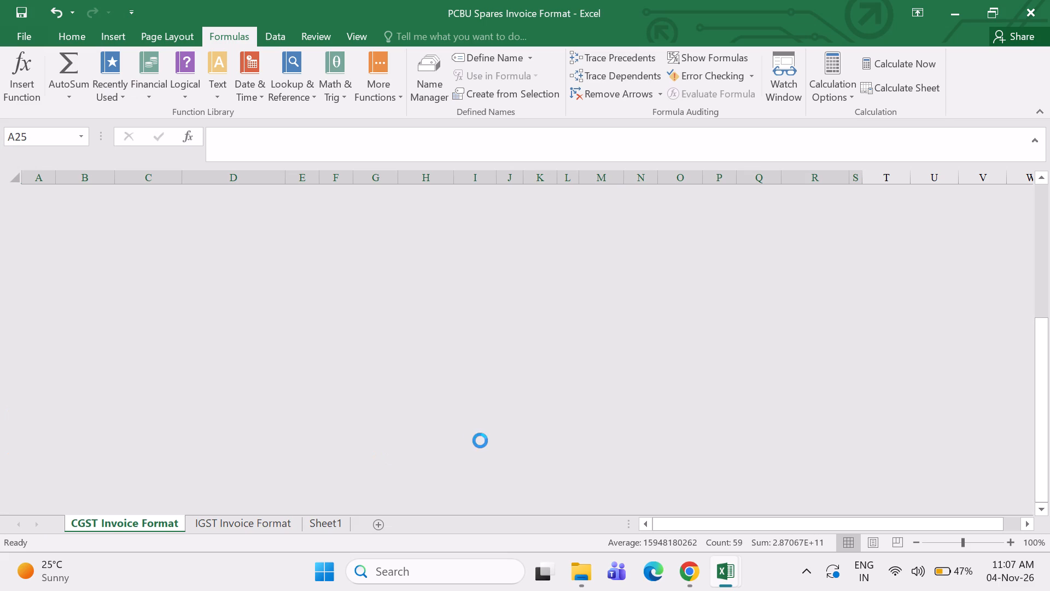
pyautogui.click(480, 441)
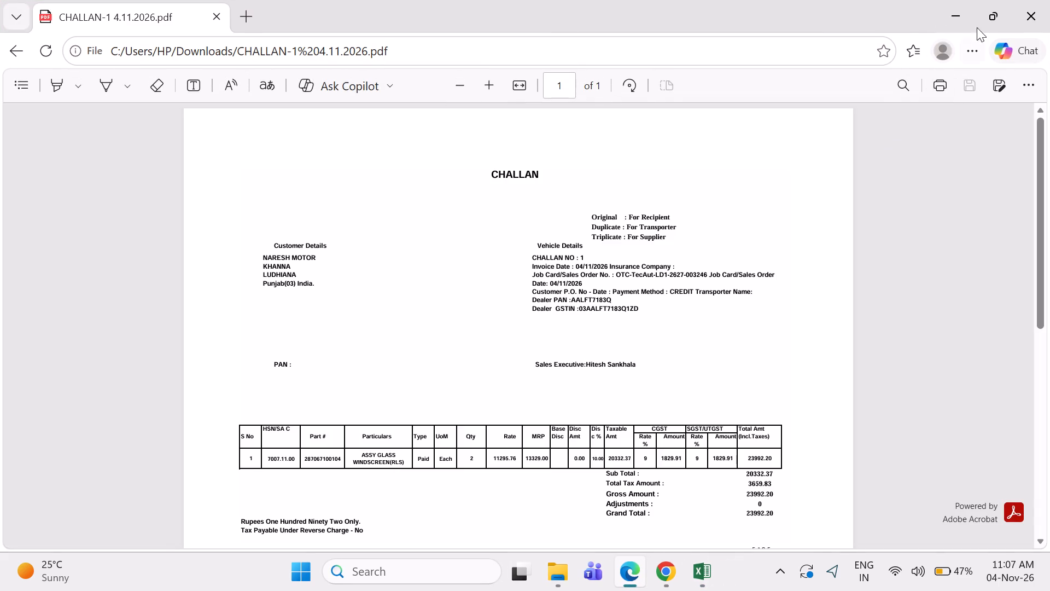
# Minimize the exported challan PDF and close the PCBU Spares Invoice Format workbook.
pyautogui.click(968, 24)
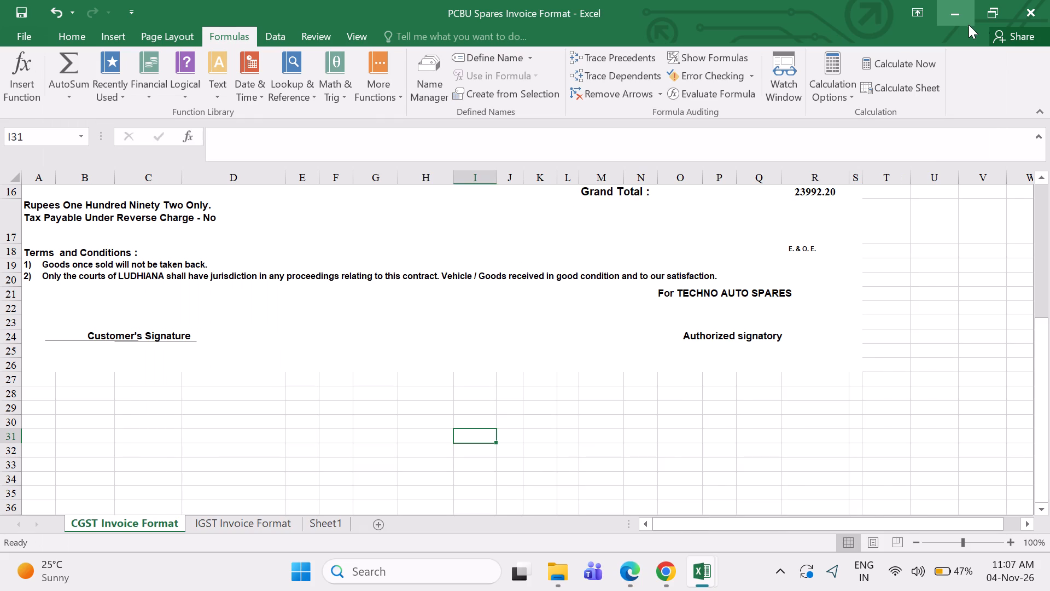
pyautogui.click(1037, 1)
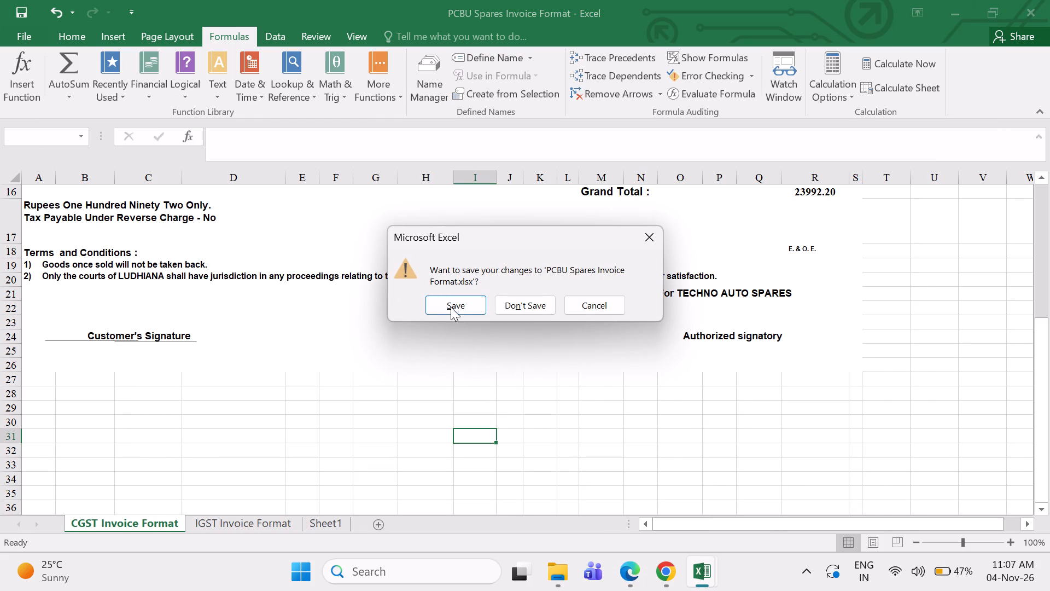
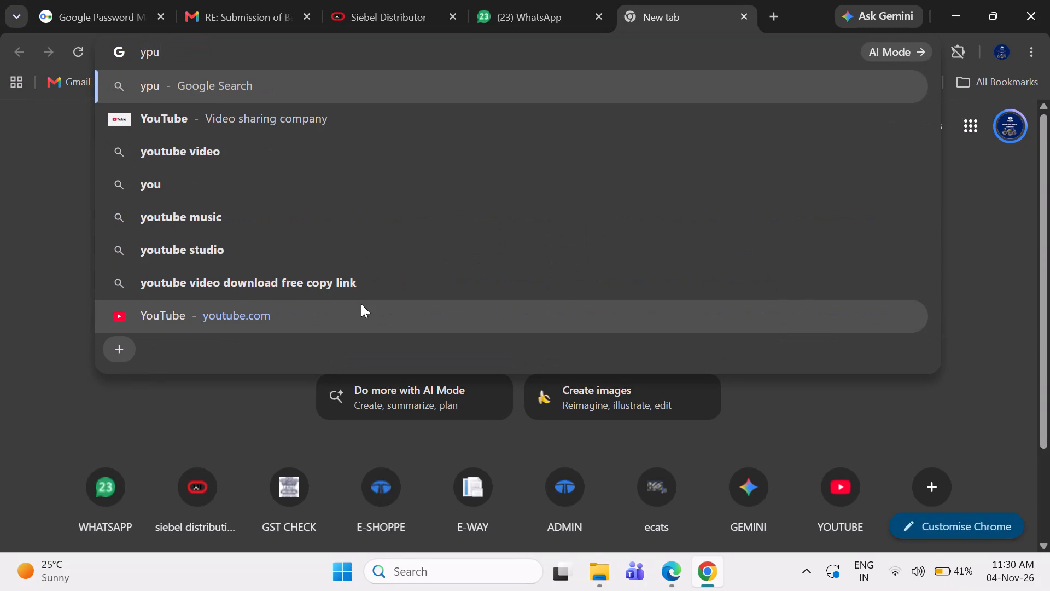
# Search Google for YouTube from the new browser tab, using the suggested entry described as a video sharing company.
pyautogui.press('Down')
pyautogui.press('Return')
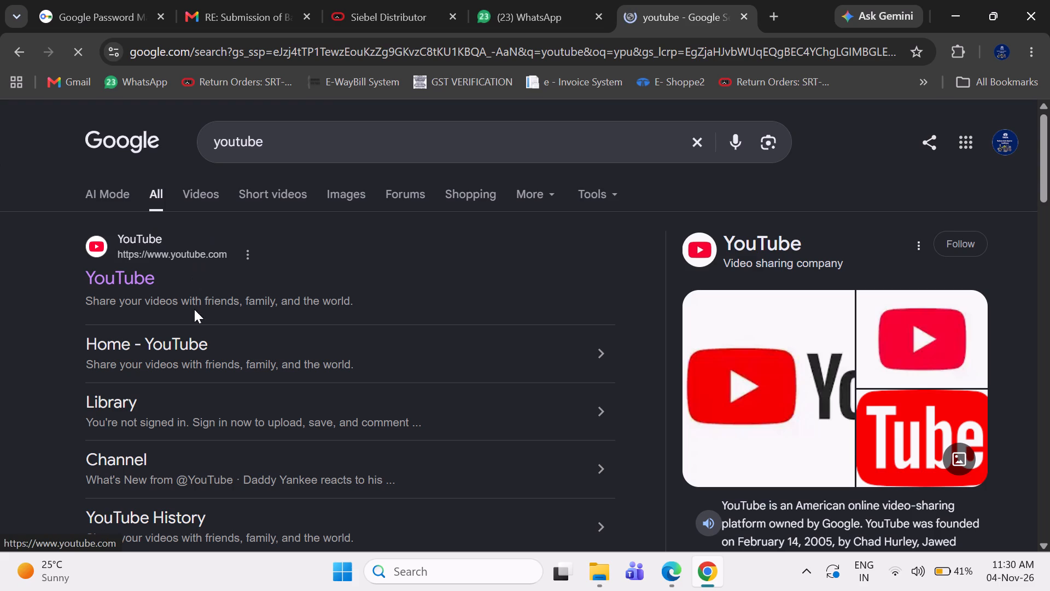
# Open the YouTube site from the search results and search it for the suggested query "hp laserjet pro mfp m126nw wifi settings".
pyautogui.click(139, 288)
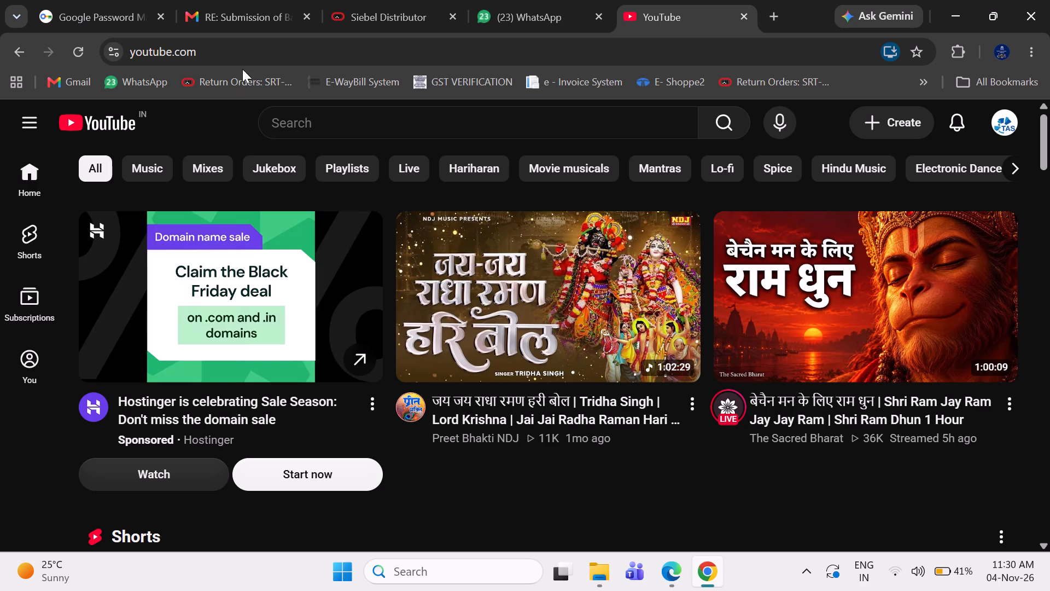
pyautogui.click(286, 115)
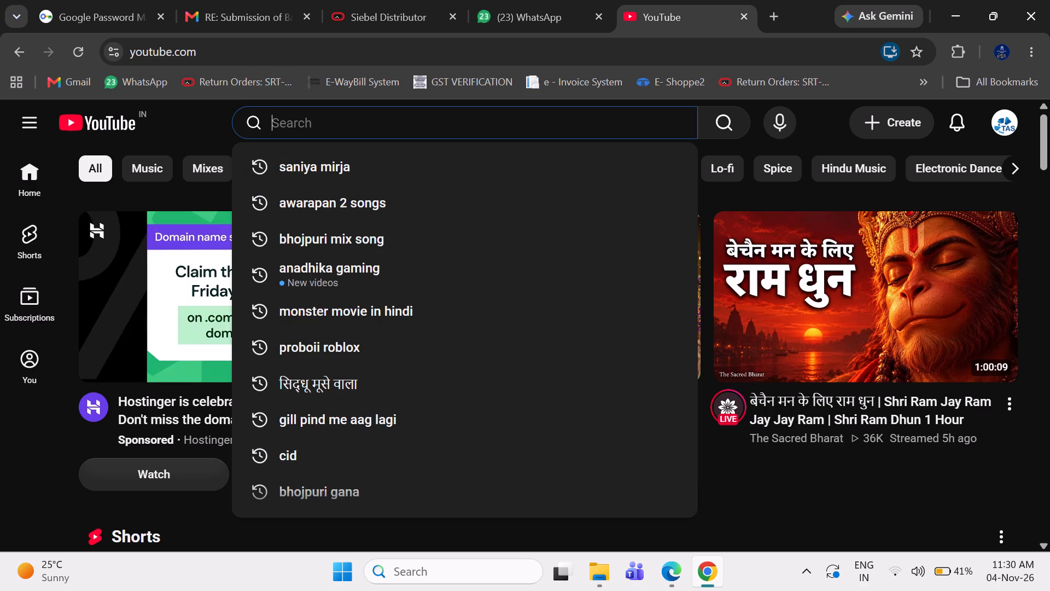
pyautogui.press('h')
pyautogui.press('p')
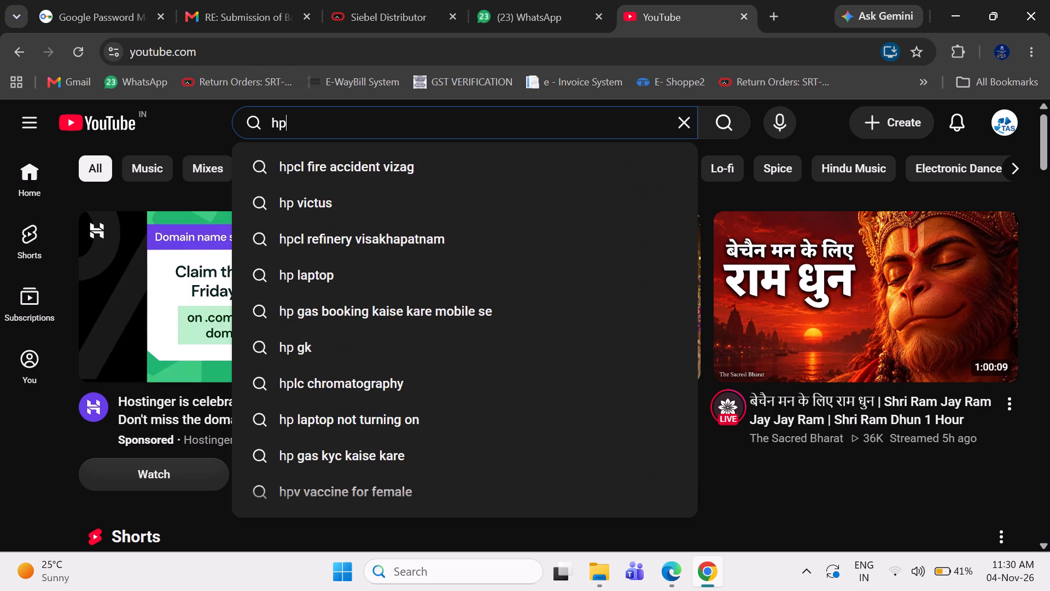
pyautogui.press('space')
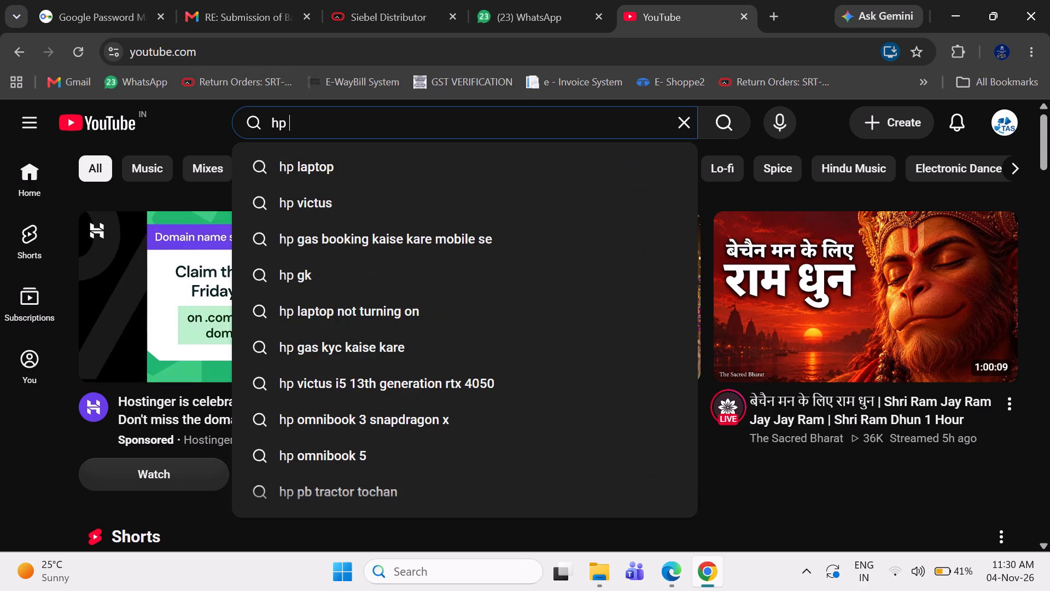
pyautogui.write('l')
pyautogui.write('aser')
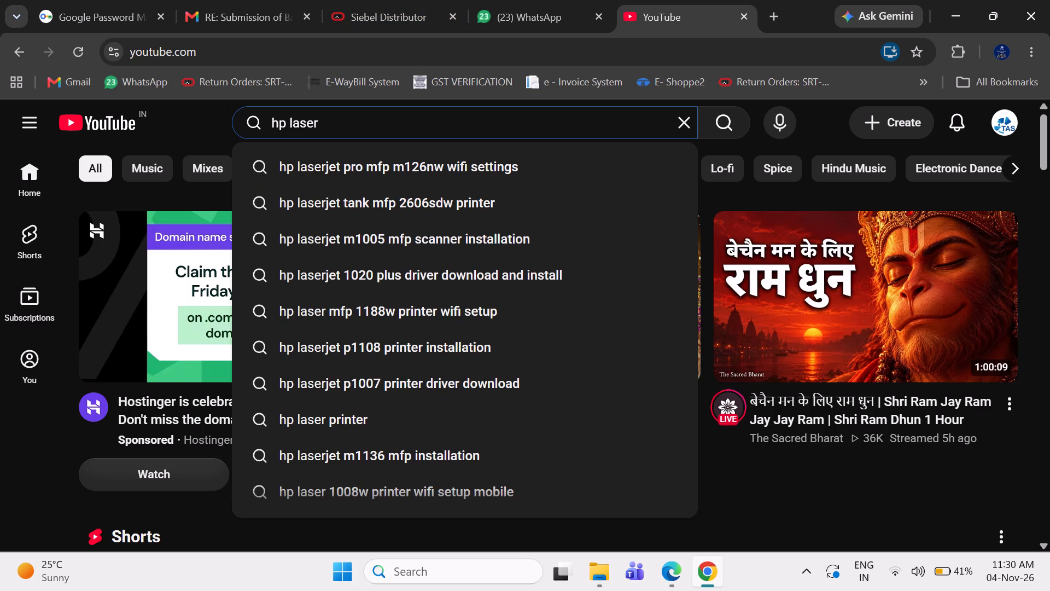
pyautogui.click(440, 172)
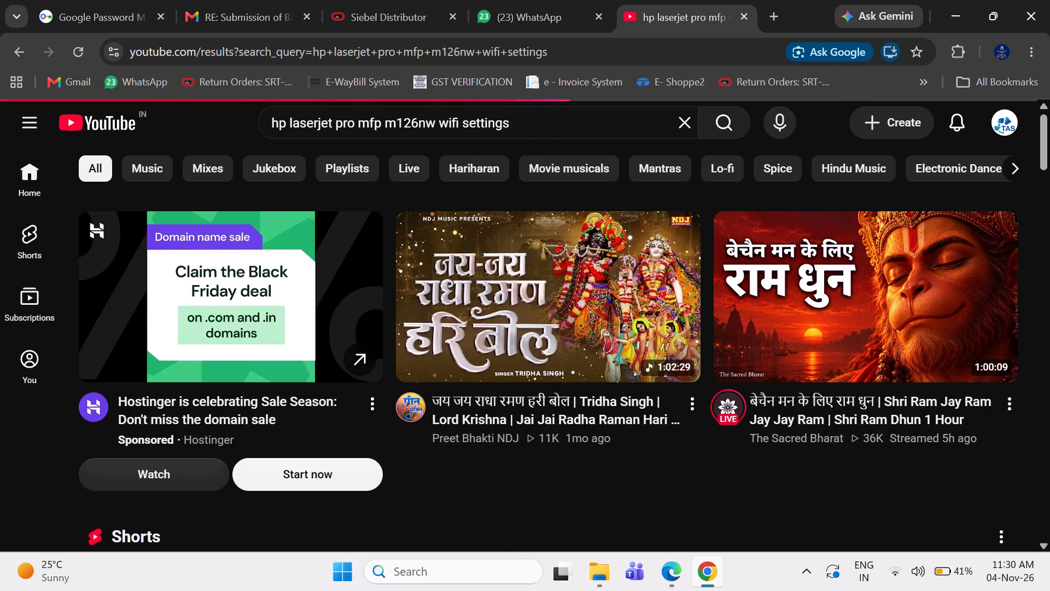
# Change the YouTube search to the suggested query "hp laserjet pro mfp m126nw driver installation".
pyautogui.click(534, 126)
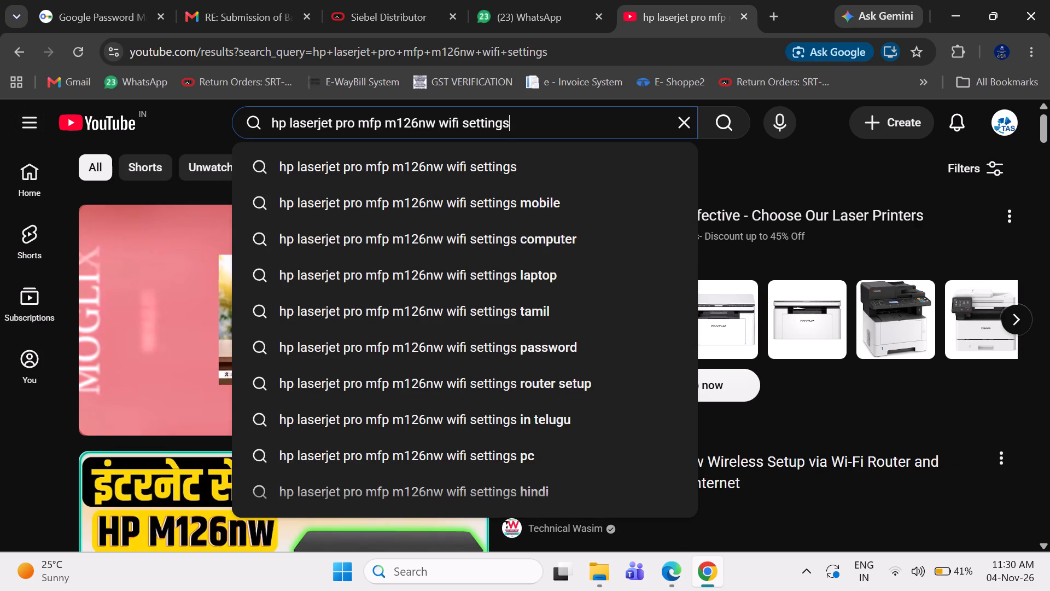
pyautogui.press('BackSpace')
pyautogui.press('BackSpace')
pyautogui.press('BackSpace')
pyautogui.press('BackSpace')
pyautogui.press('BackSpace')
pyautogui.press('BackSpace')
pyautogui.press('BackSpace')
pyautogui.press('BackSpace')
pyautogui.press('BackSpace')
pyautogui.press('BackSpace')
pyautogui.press('BackSpace')
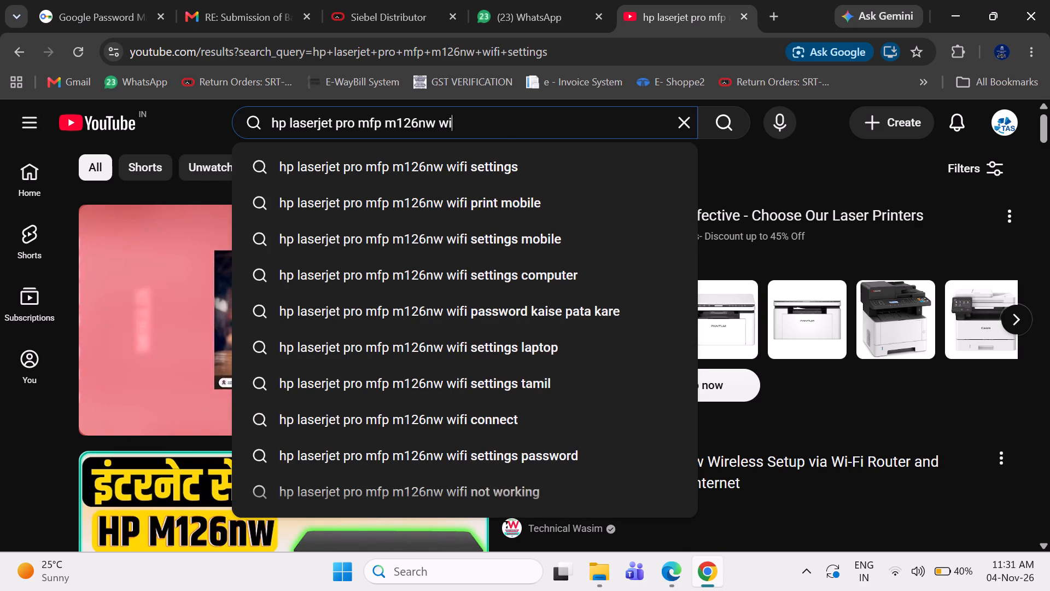
pyautogui.press('BackSpace')
pyautogui.press('BackSpace')
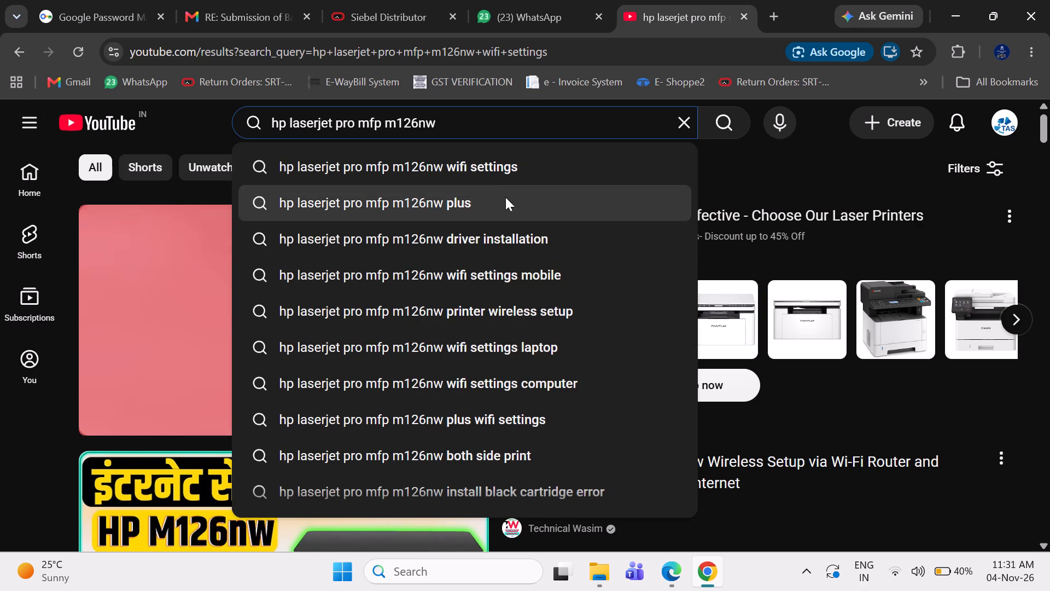
pyautogui.click(483, 238)
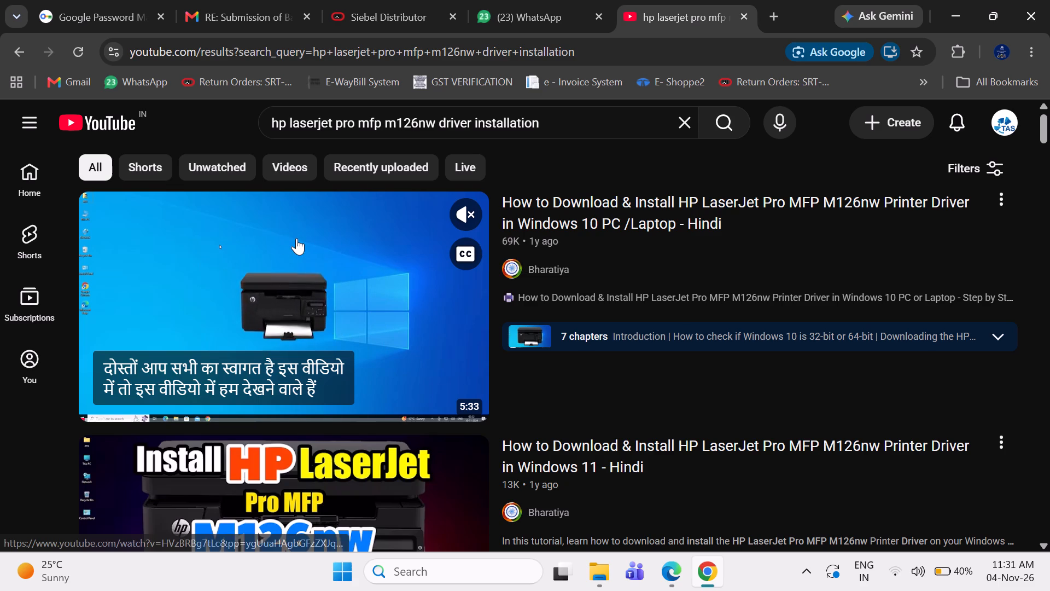
# Open the Bharatiya video on downloading and installing the HP LaserJet Pro MFP M126nw driver in Windows 10.
pyautogui.click(296, 238)
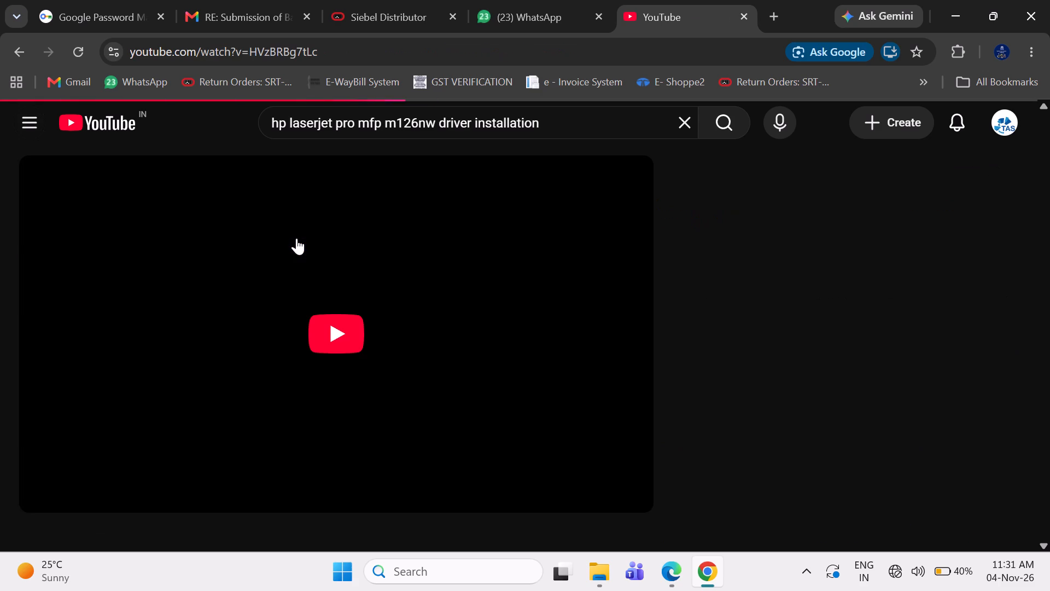
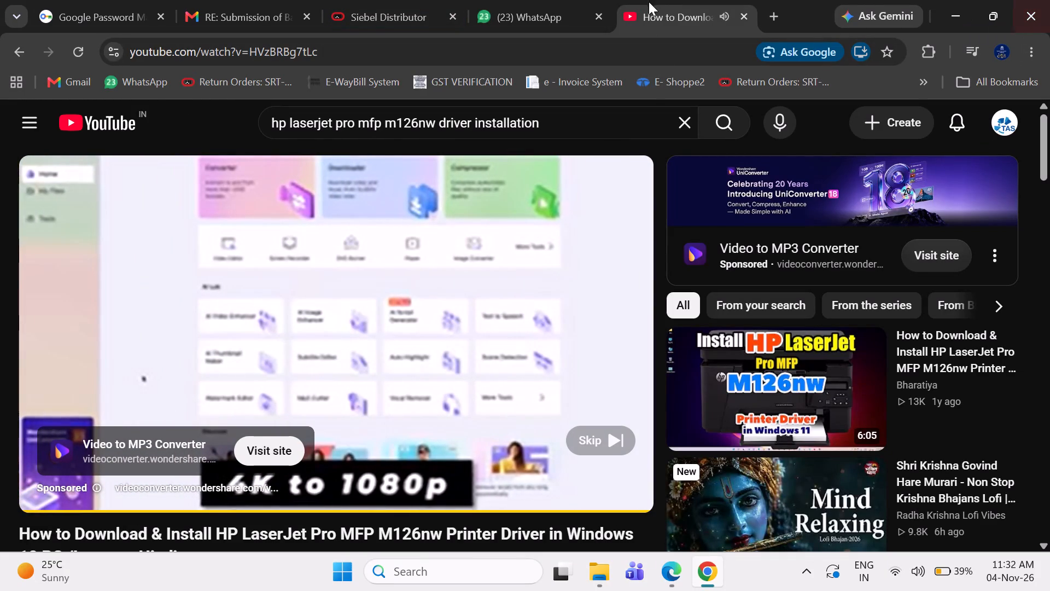
# Close the YouTube tab with the HP LaserJet Pro MFP M126nw printer driver installation video.
pyautogui.click(742, 18)
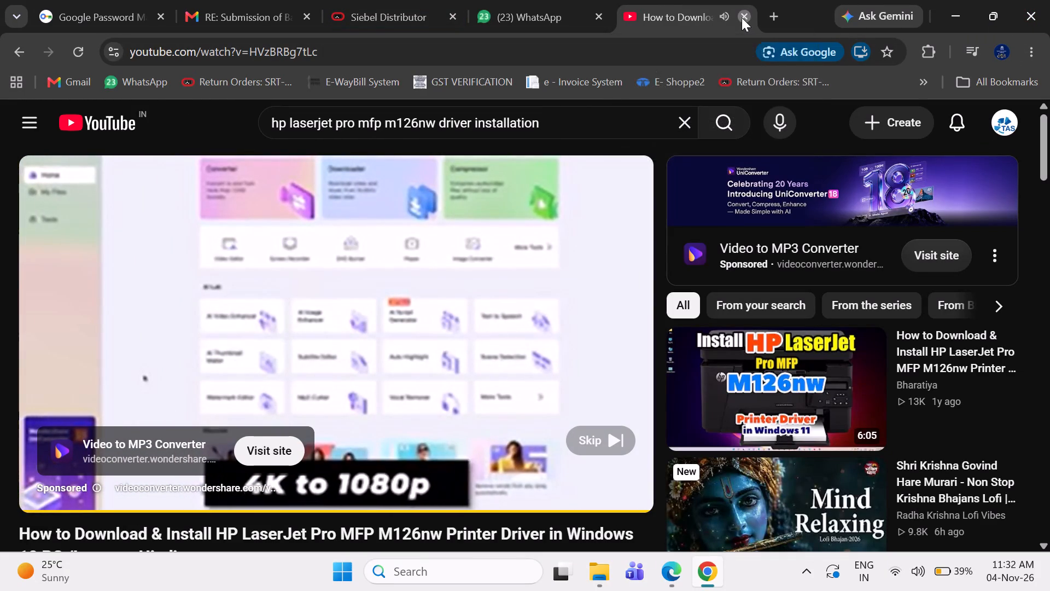